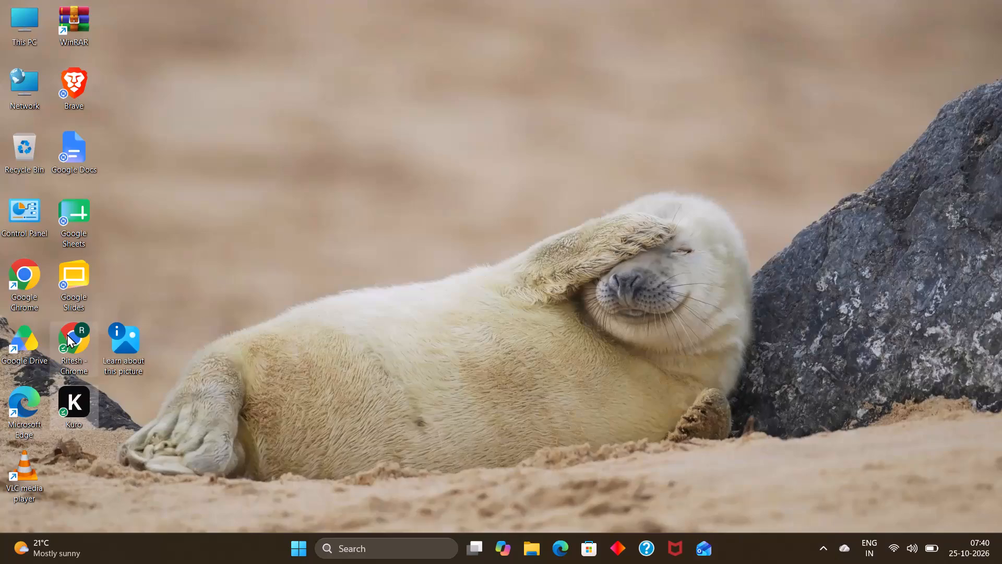
Open Chrome using the profile shortcut on the desktop and maximize its window.
double_click(67, 334)
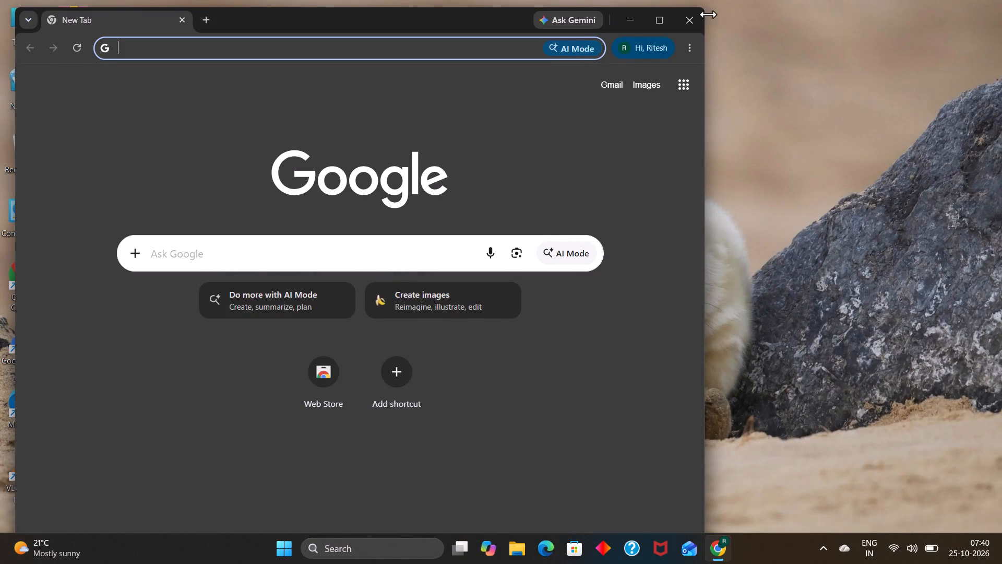
drag(663, 4, 660, 14)
click(660, 14)
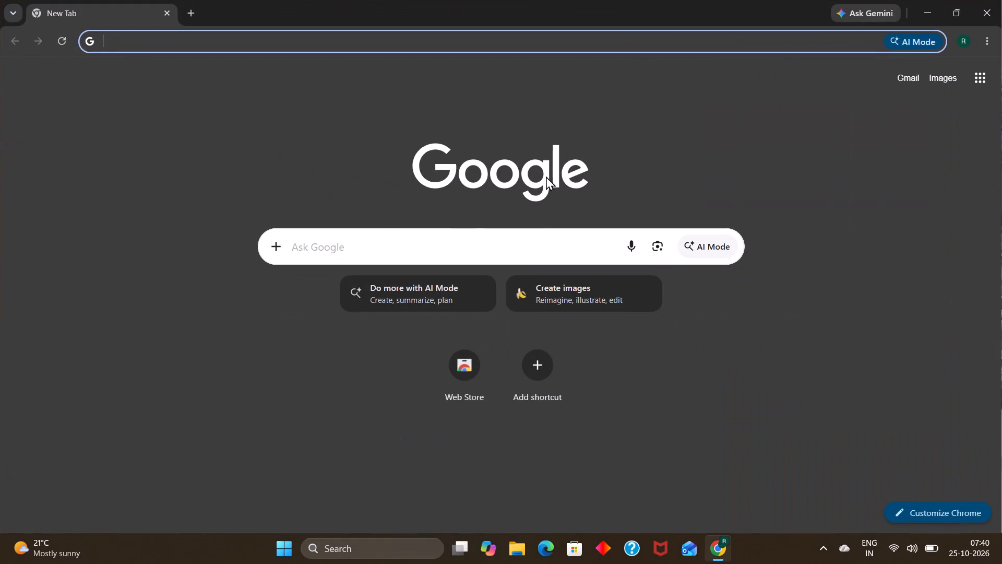
Search Google for tradingview and open the TradingView website.
drag(417, 255, 340, 275)
click(340, 275)
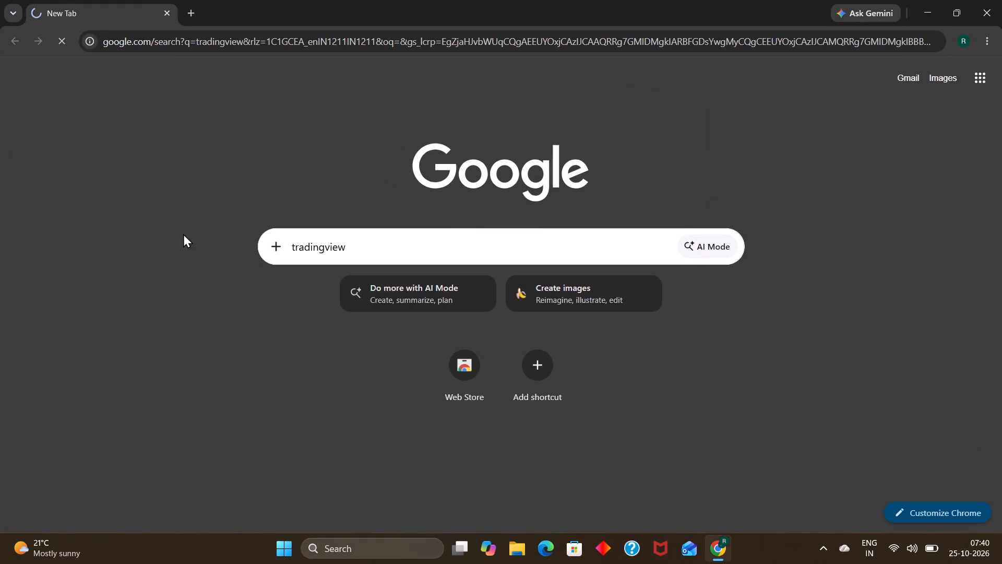
click(182, 205)
click(182, 205)
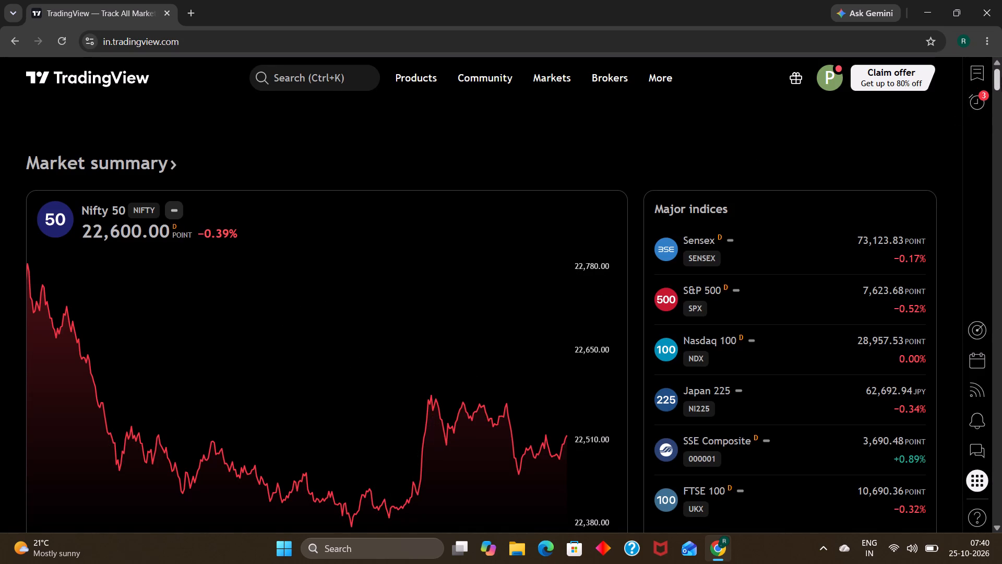
Select BTCUSD from the TradingView watchlist, close the watchlist, and open Bitcoin's full chart.
click(968, 69)
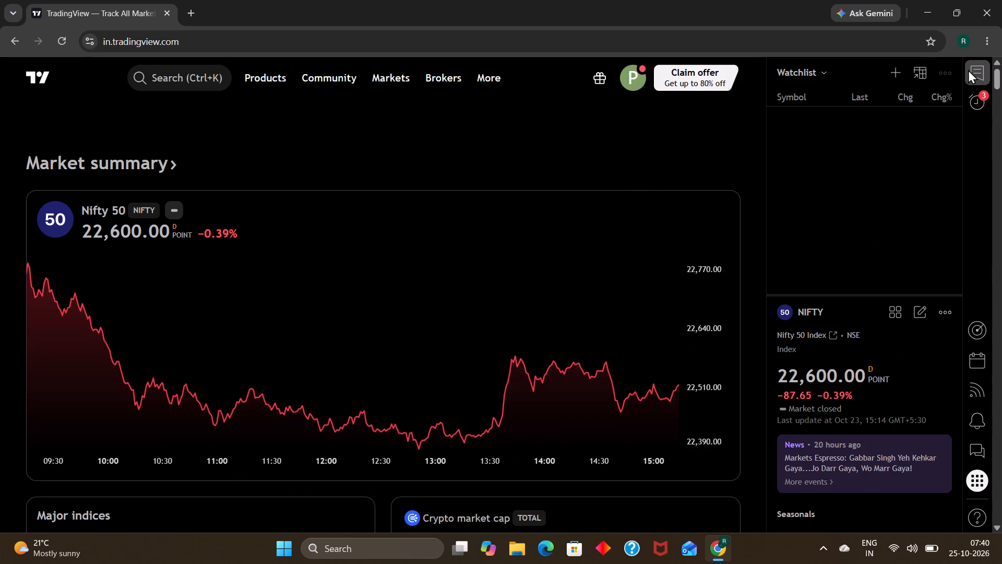
click(808, 134)
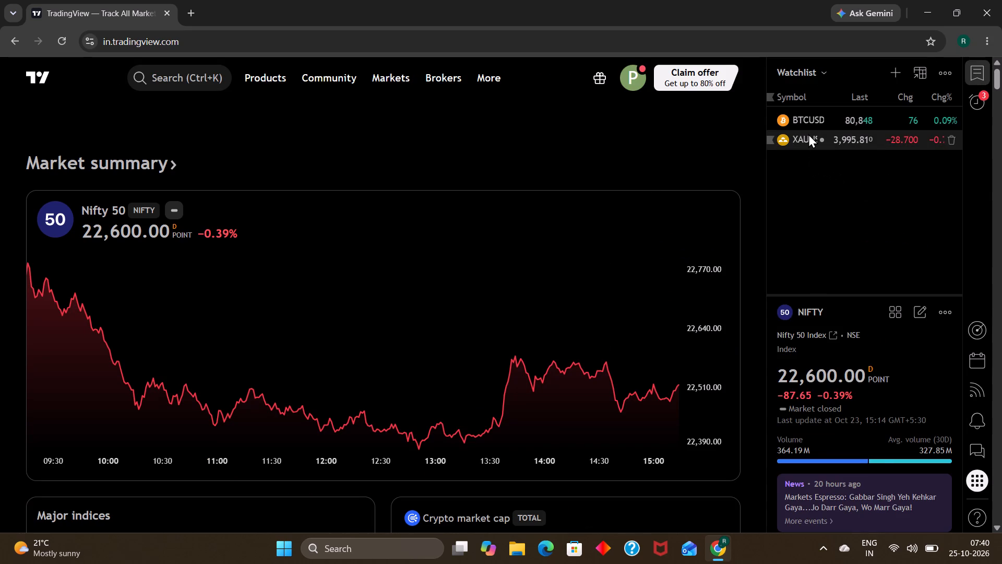
click(856, 121)
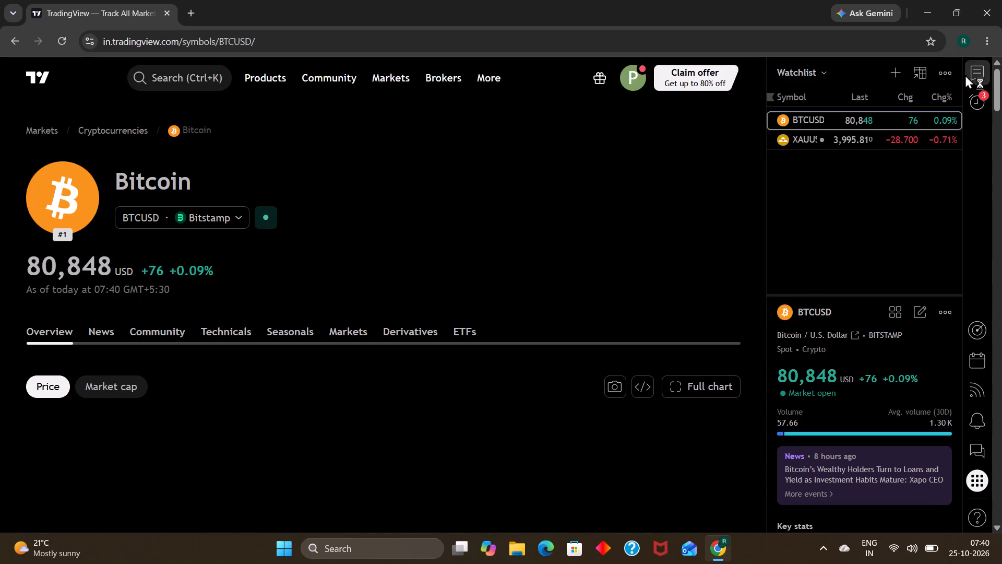
click(970, 72)
click(879, 378)
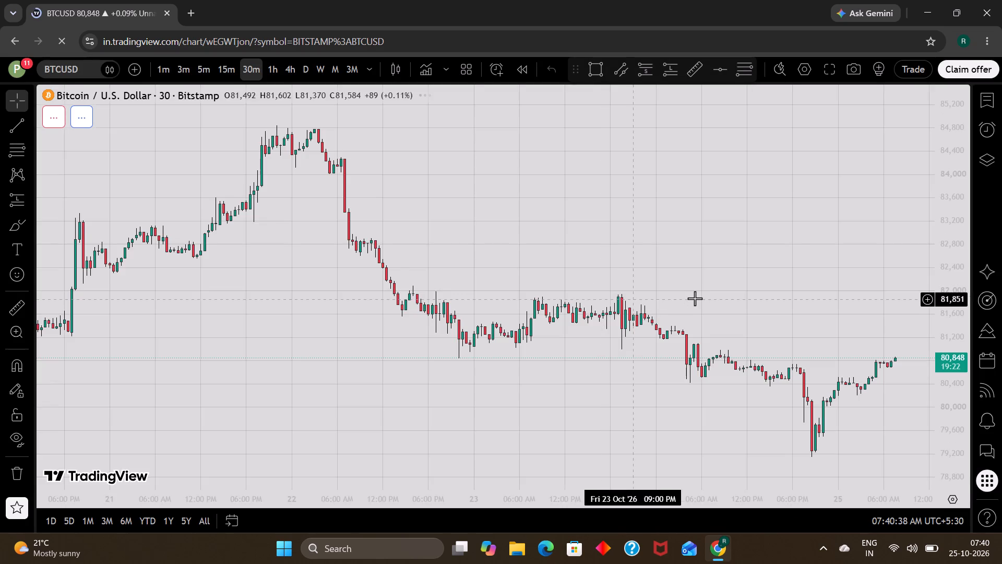
View the BTCUSD chart on the 1h and 4h timeframes, dismissing the Diwali sale offer.
drag(784, 276, 624, 240)
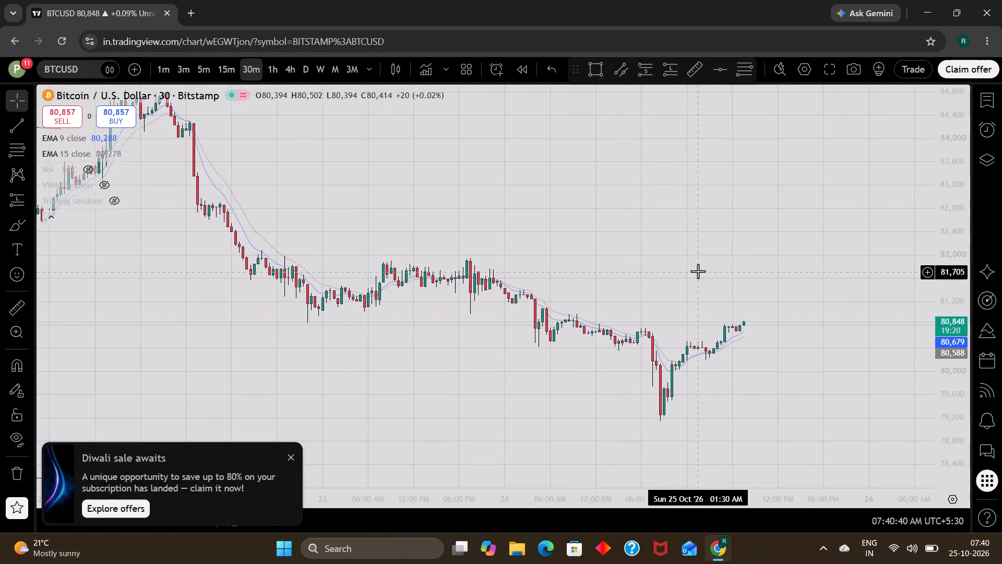
click(279, 64)
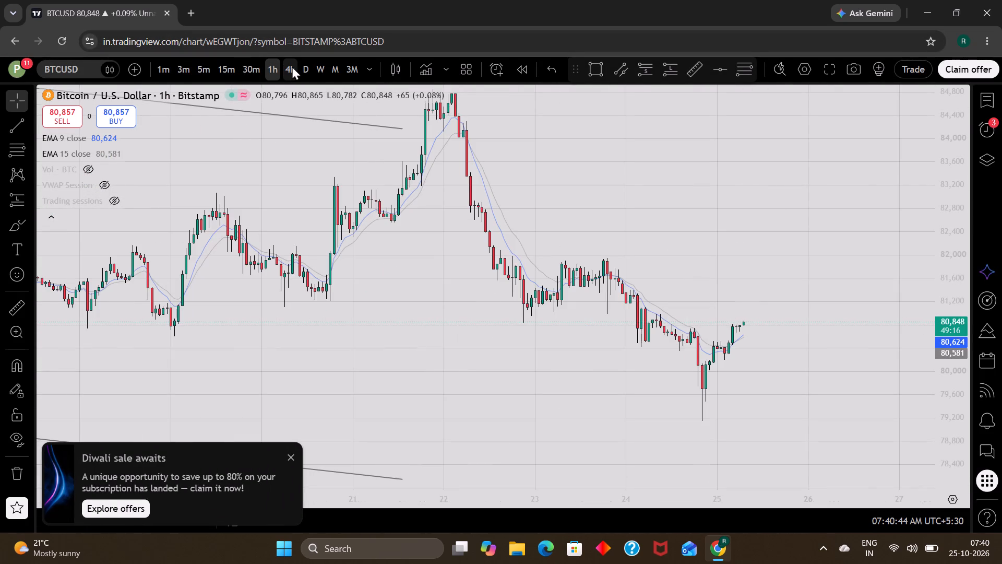
click(292, 66)
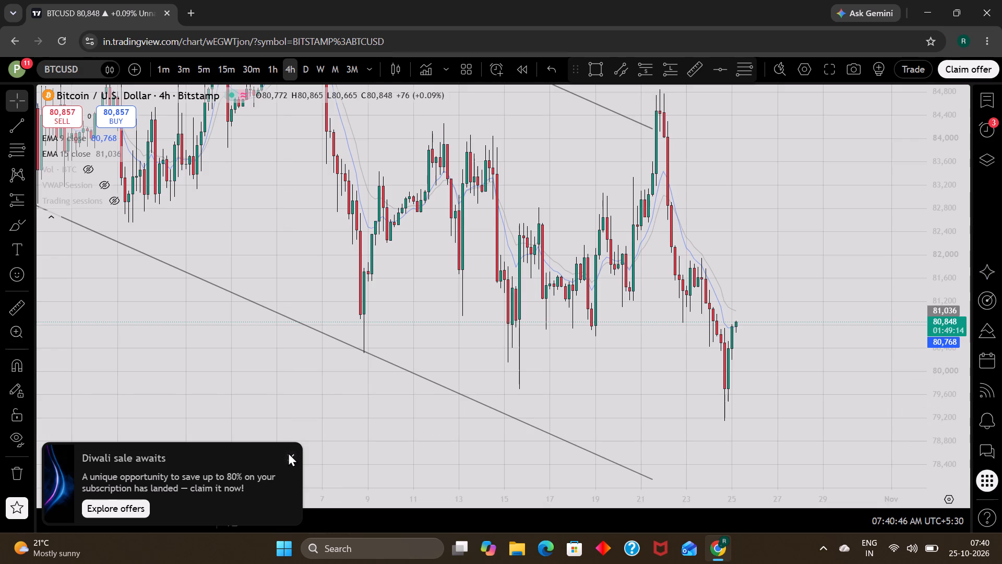
click(288, 452)
scroll(600, 325, up, 1)
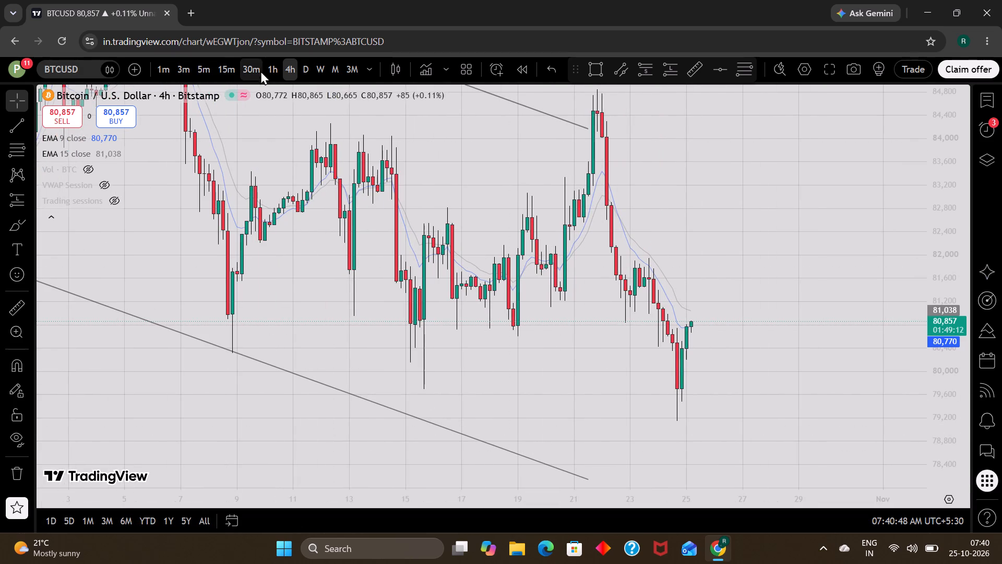
Switch BTCUSD to the daily timeframe and examine recent candles against the drawn descending channel.
click(302, 66)
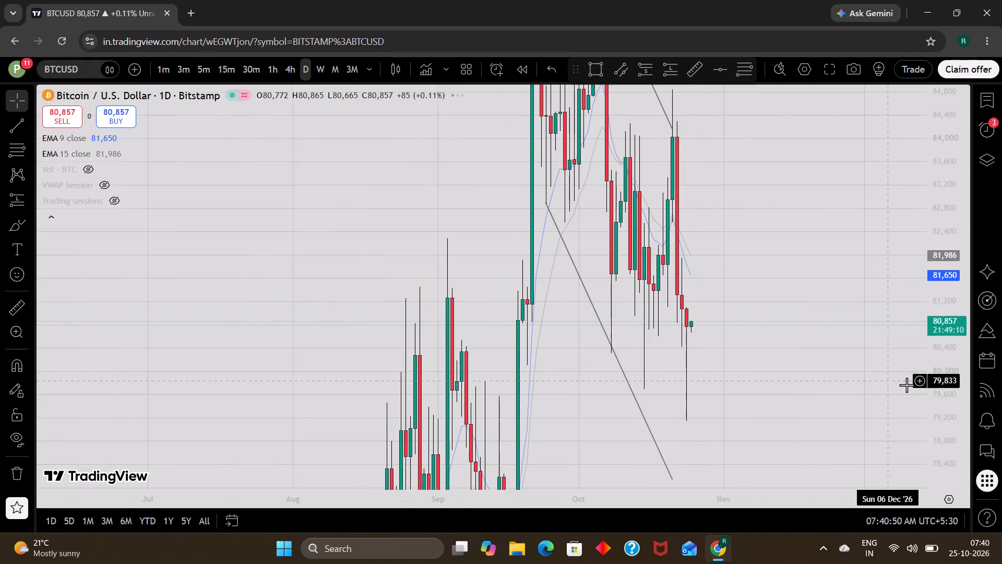
scroll(954, 379, down, 12)
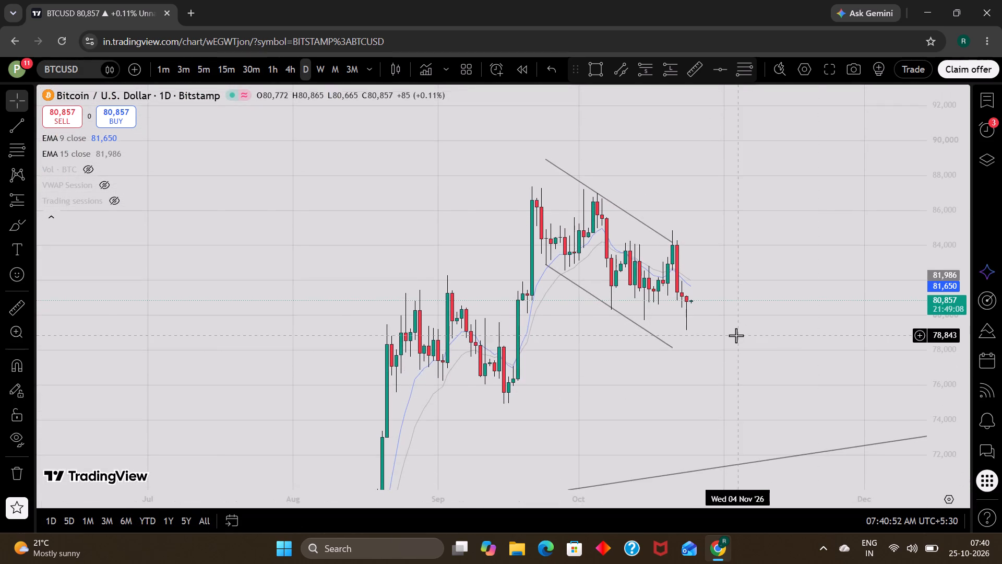
scroll(736, 335, up, 1)
scroll(928, 345, up, 6)
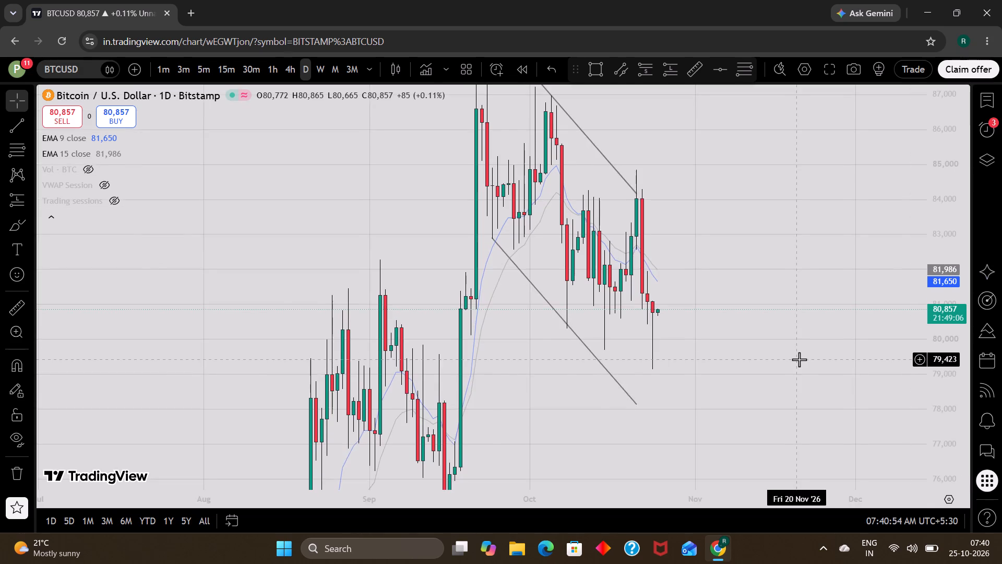
scroll(799, 359, up, 1)
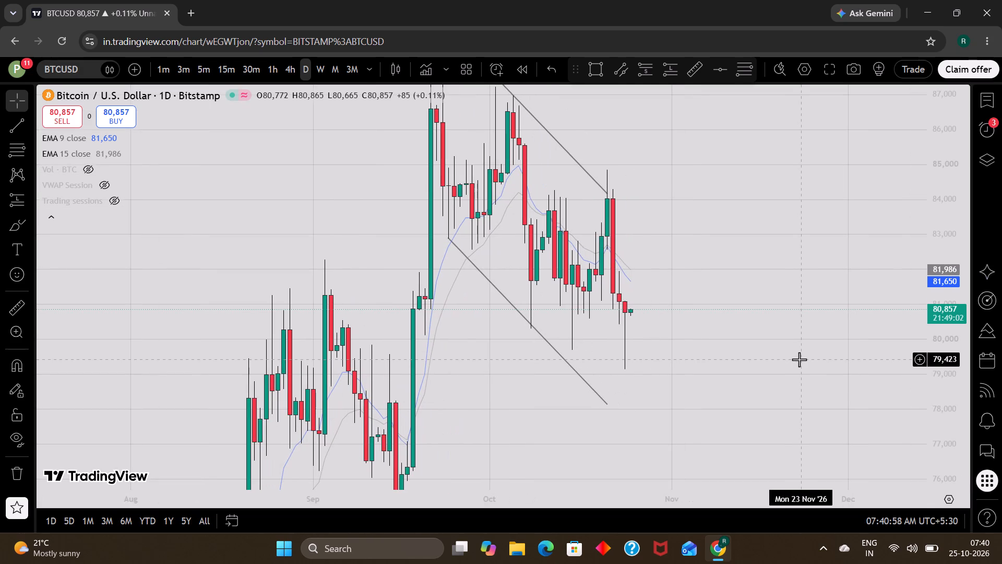
scroll(940, 392, down, 5)
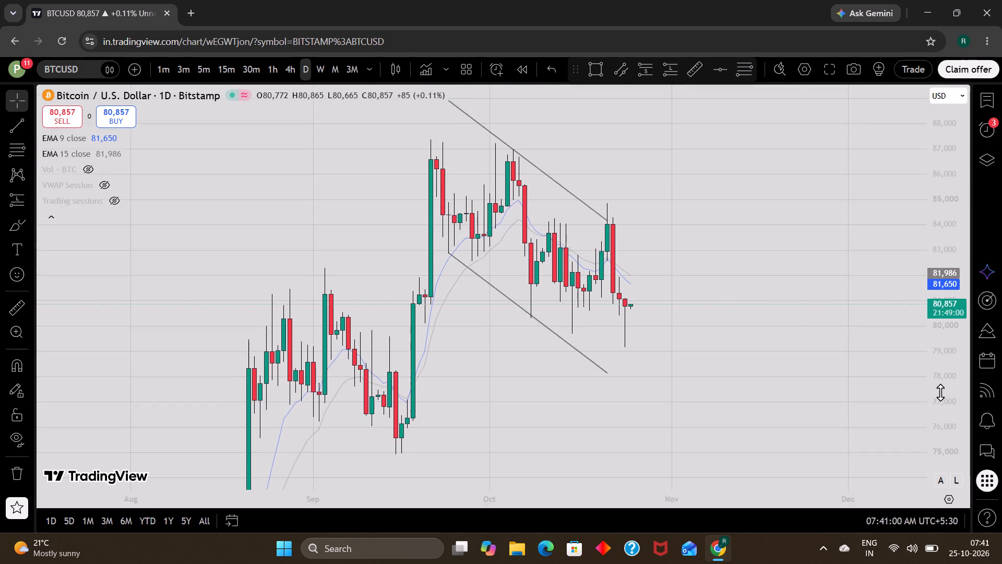
scroll(781, 336, up, 1)
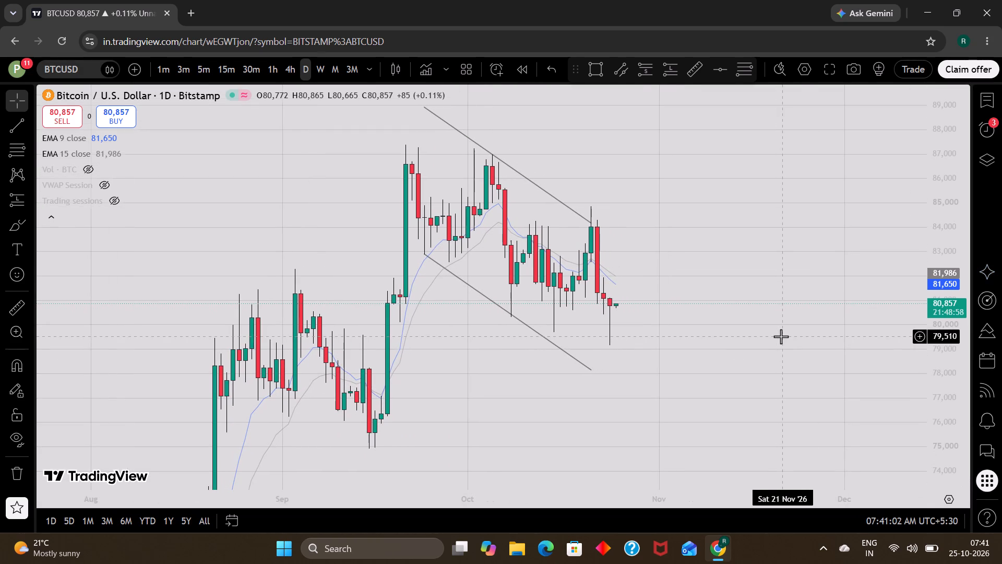
scroll(781, 336, up, 1)
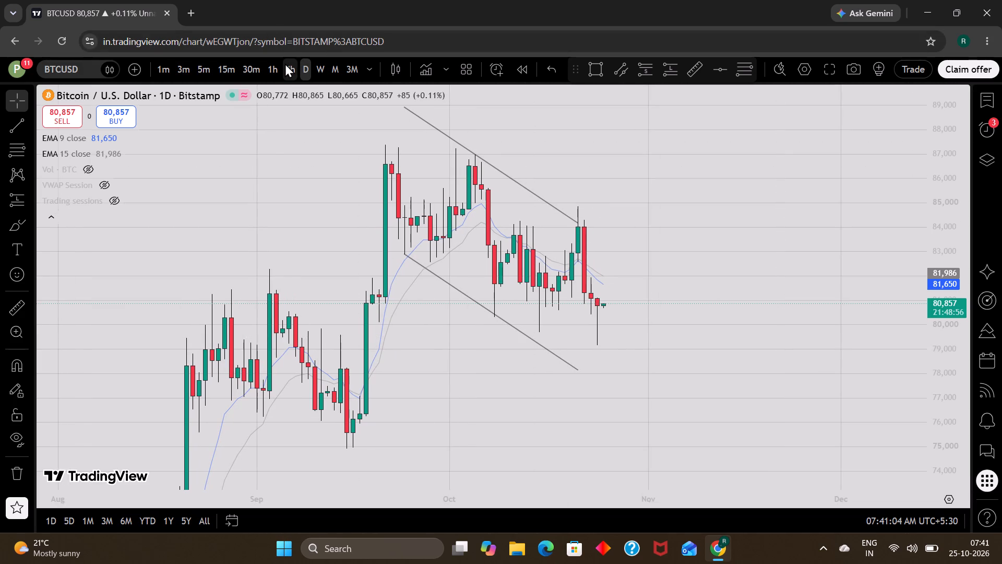
Switch BTCUSD to the 4h timeframe and examine the October swings and the latest candles.
click(285, 63)
scroll(932, 350, up, 5)
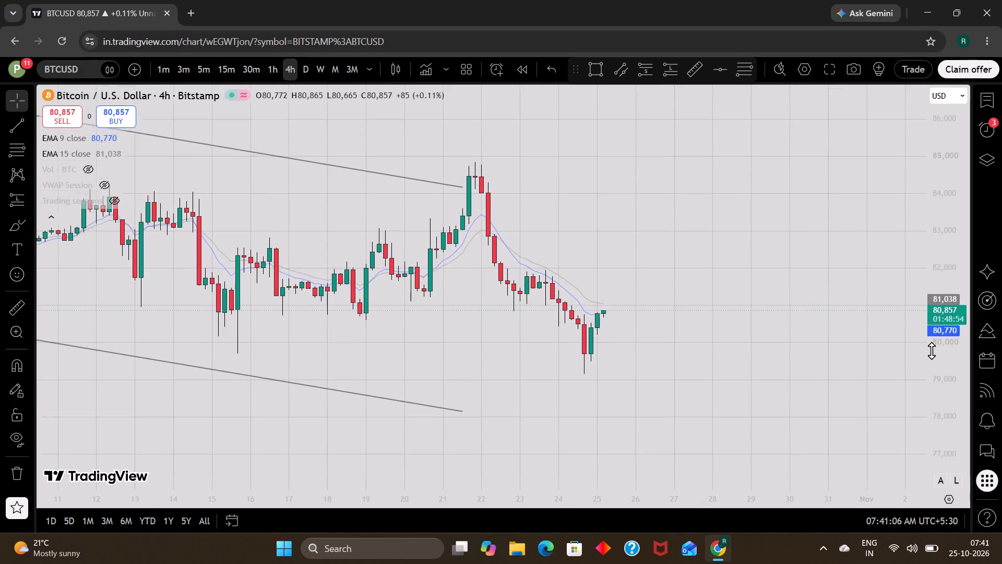
scroll(932, 350, up, 4)
drag(785, 365, 779, 287)
scroll(779, 287, up, 1)
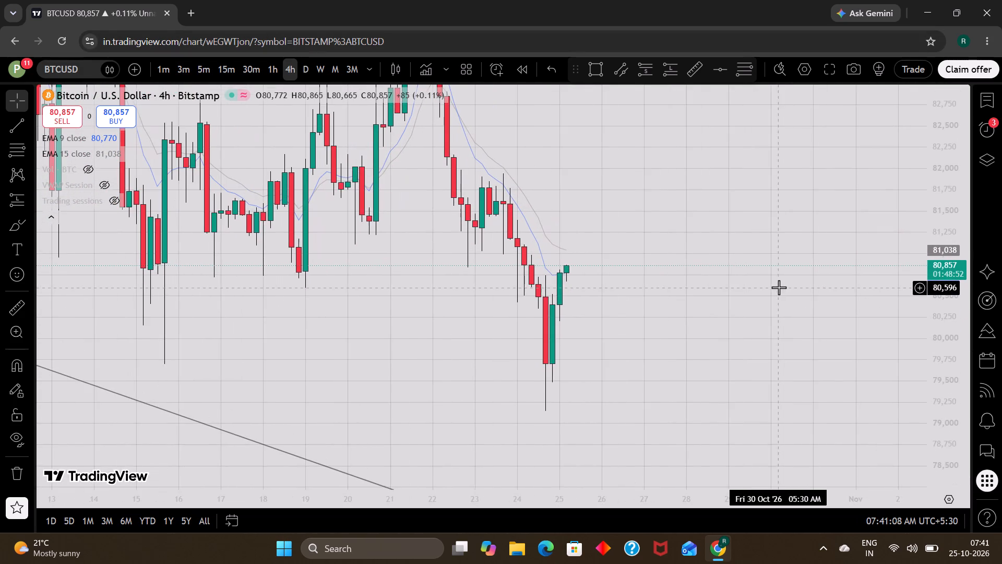
drag(760, 337, 751, 314)
drag(464, 276, 458, 332)
drag(448, 325, 435, 345)
scroll(435, 345, down, 2)
scroll(435, 345, up, 1)
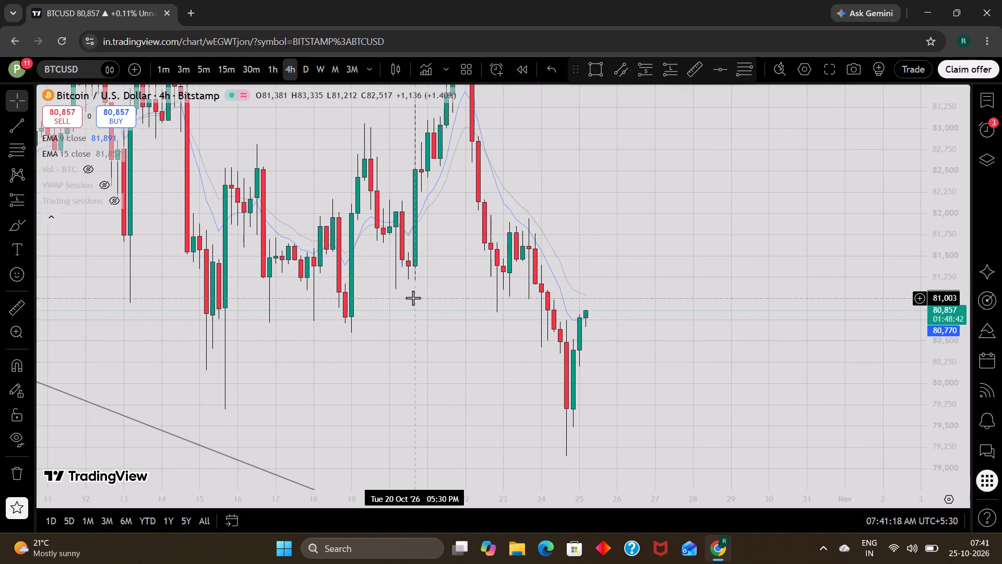
scroll(413, 298, up, 1)
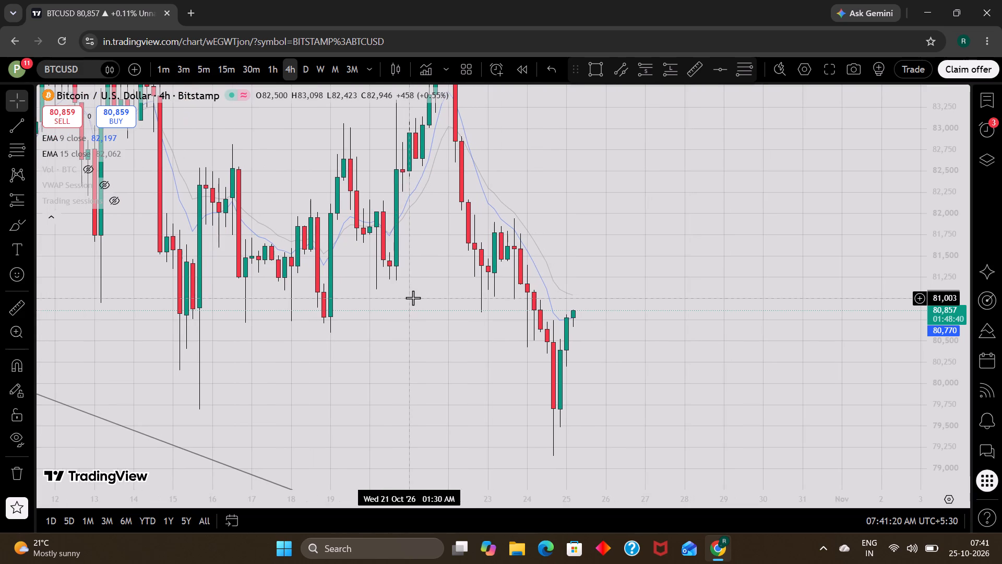
Switch BTCUSD to the 15m timeframe and examine the latest price action, dismissing the Google Drive storage notification.
click(228, 63)
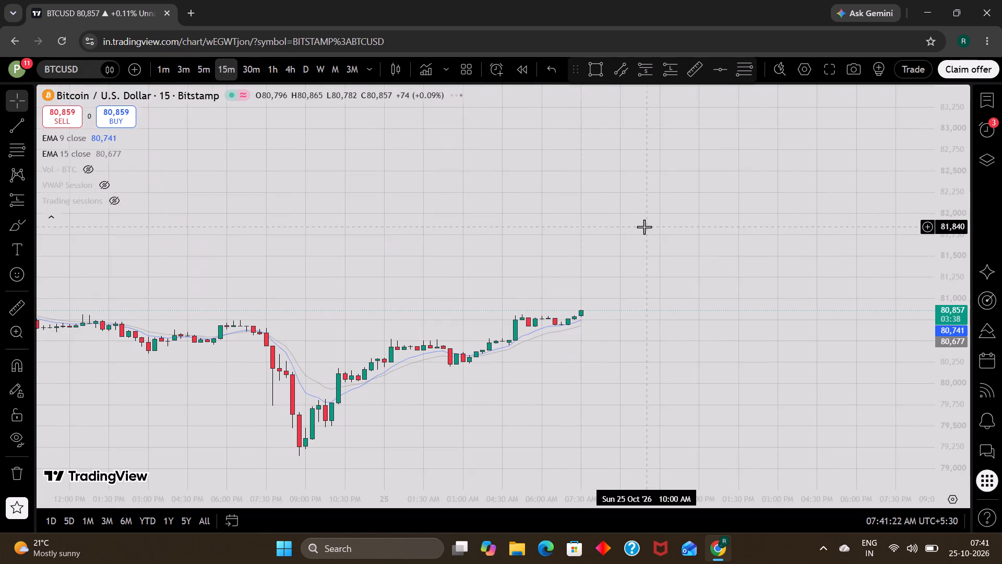
scroll(945, 363, up, 10)
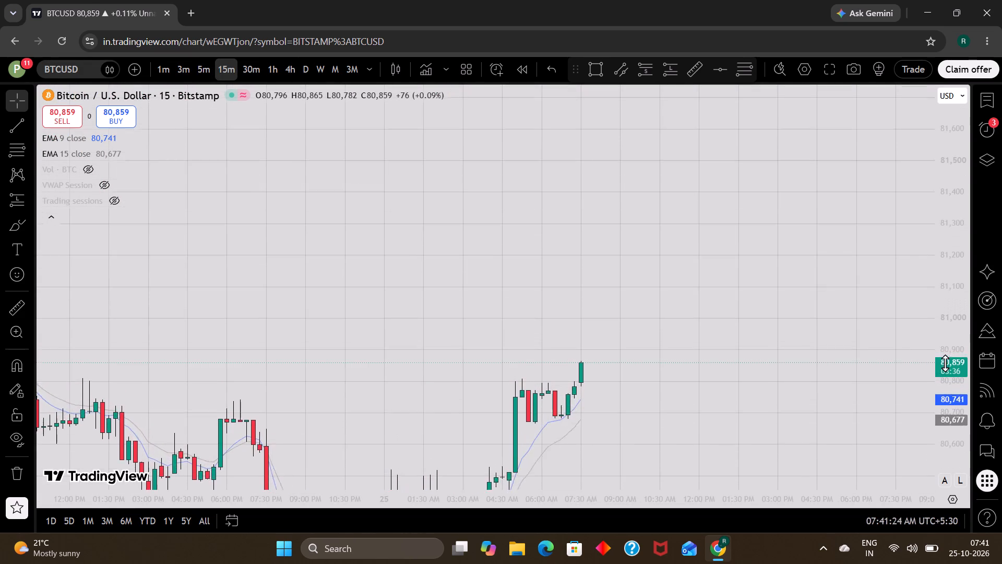
scroll(828, 339, down, 6)
scroll(828, 339, up, 2)
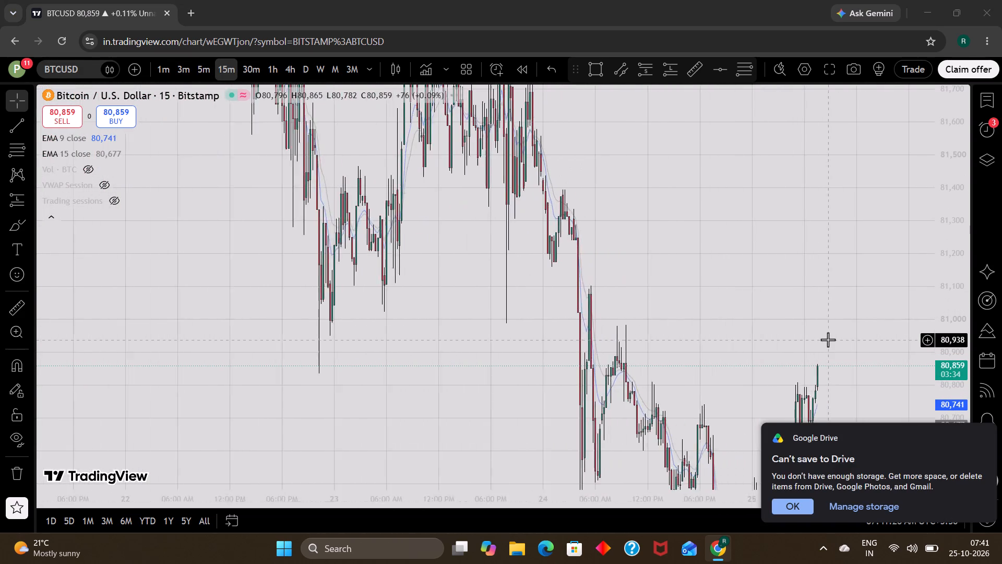
scroll(828, 339, up, 3)
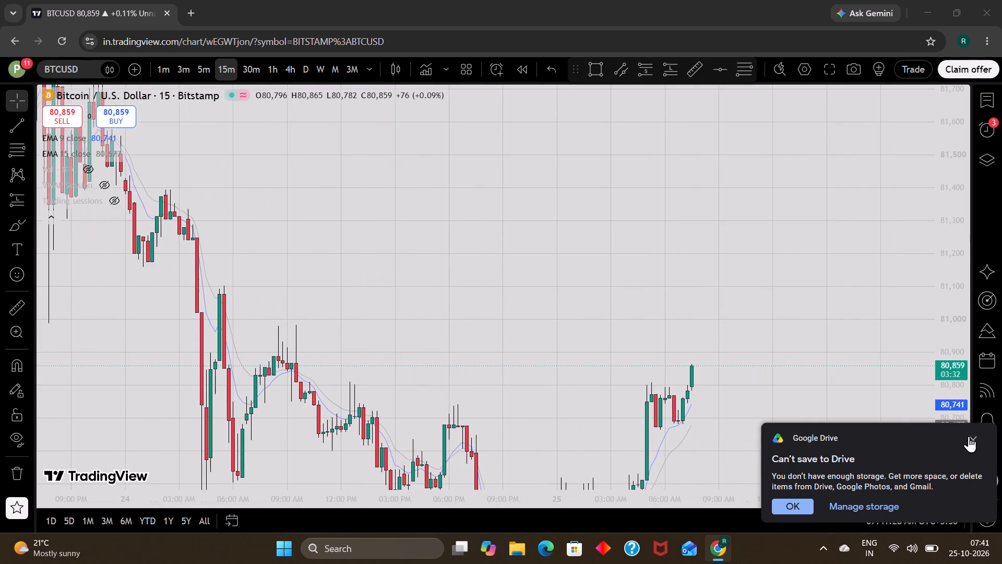
click(977, 438)
drag(856, 413, 831, 338)
scroll(831, 338, up, 1)
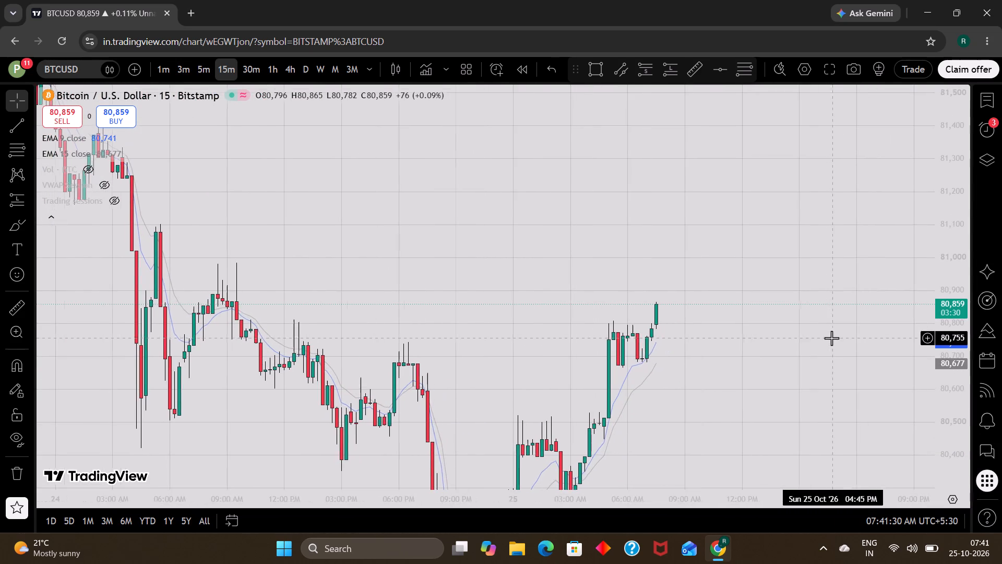
drag(657, 343, 646, 248)
scroll(646, 248, up, 1)
click(527, 215)
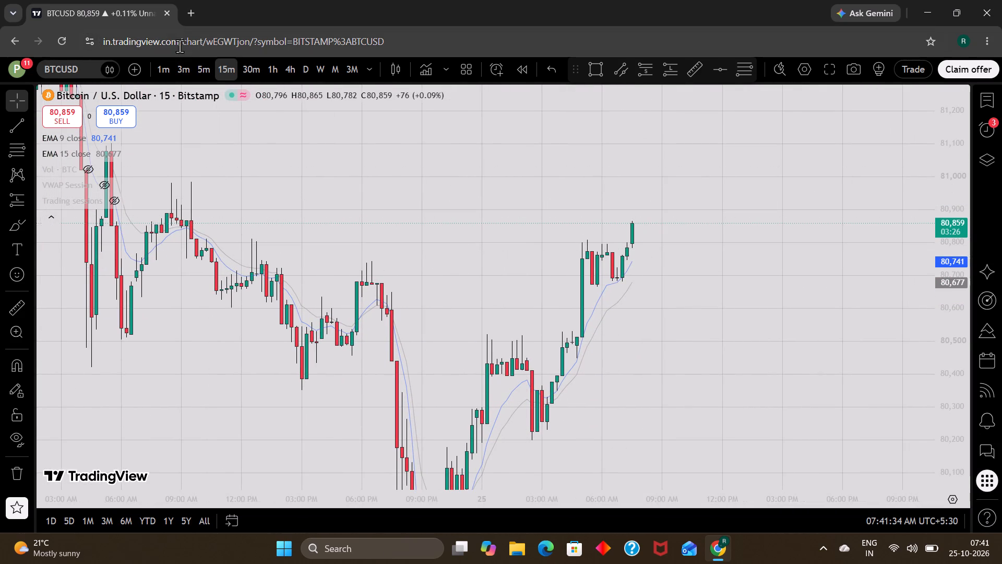
Switch BTCUSD to the 5m timeframe and examine recent price movement, closing the Delta Exchange advertisement.
click(202, 65)
drag(461, 215, 472, 246)
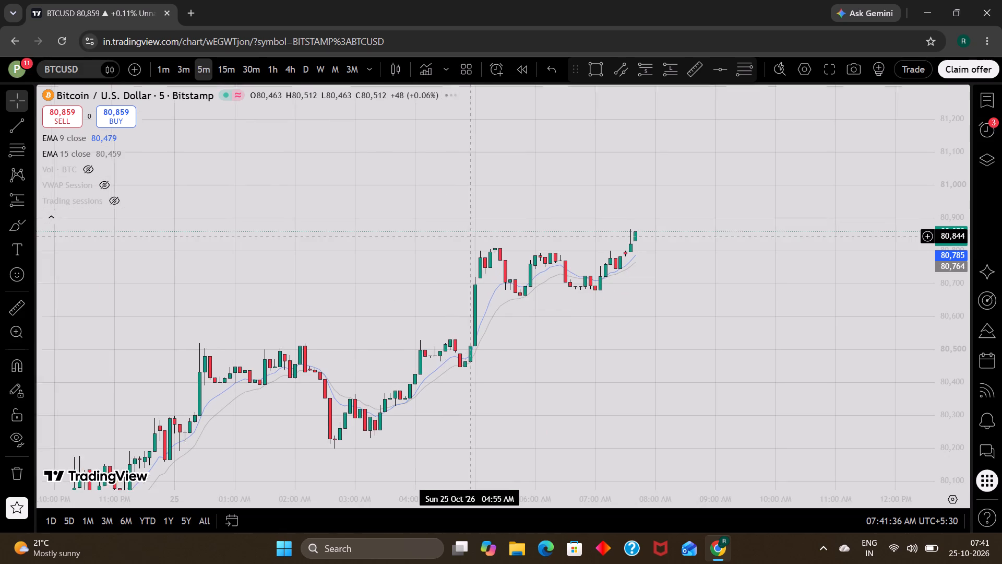
drag(472, 246, 474, 249)
scroll(474, 249, down, 2)
drag(474, 249, 470, 276)
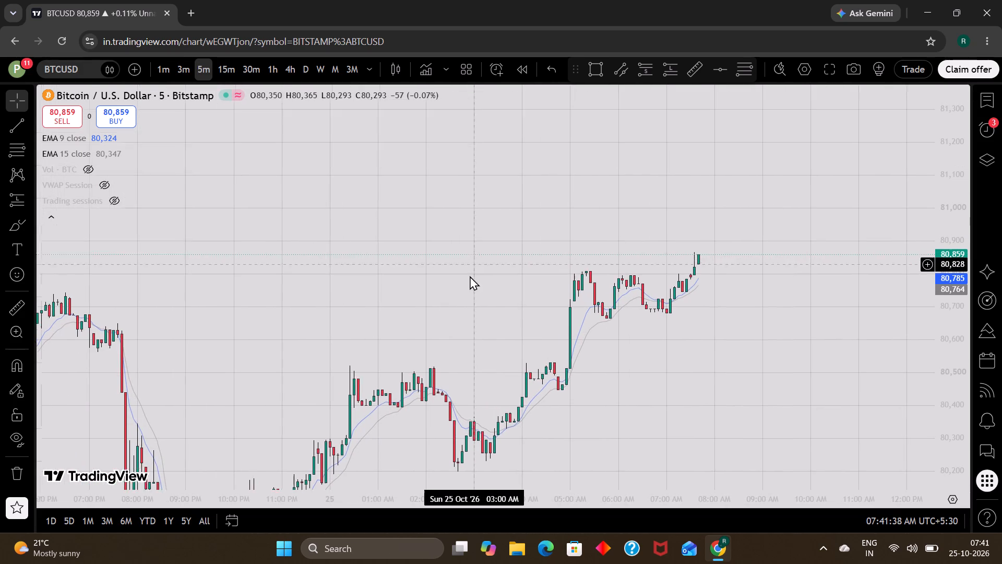
drag(470, 276, 466, 291)
scroll(466, 291, down, 2)
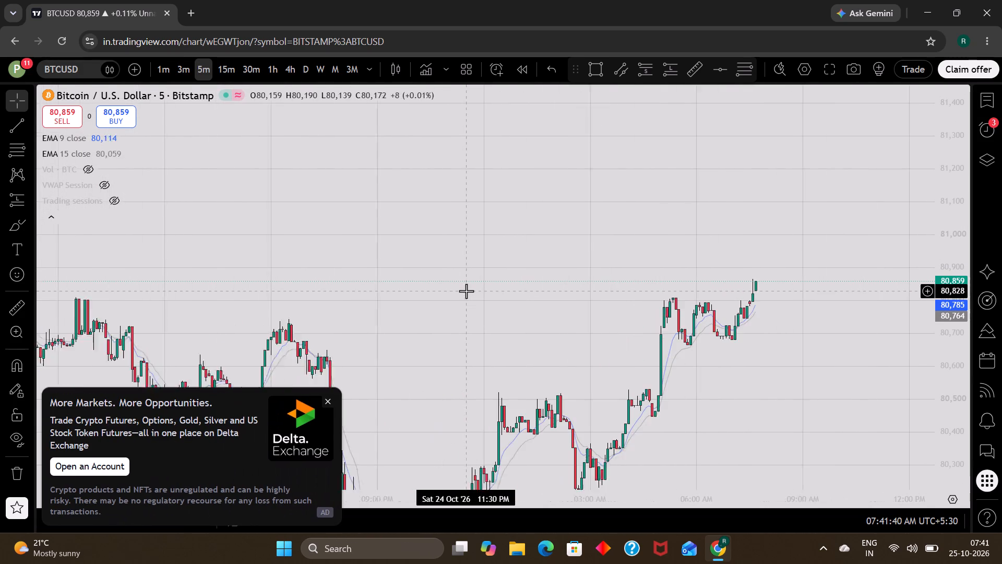
click(328, 401)
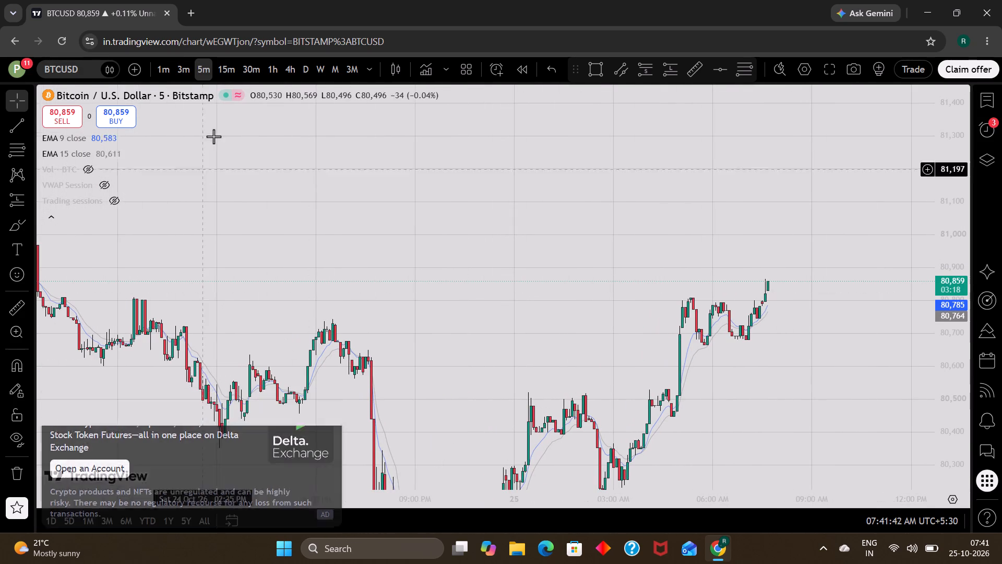
Switch BTCUSD to the 1h timeframe and examine the decline since 22 October and the latest rebound.
click(267, 65)
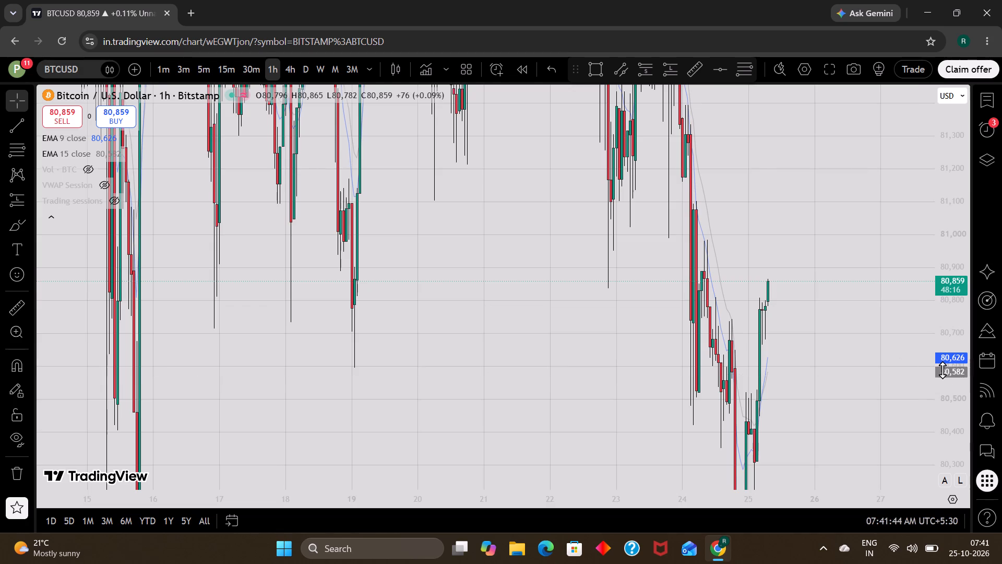
scroll(943, 370, down, 15)
scroll(737, 308, up, 2)
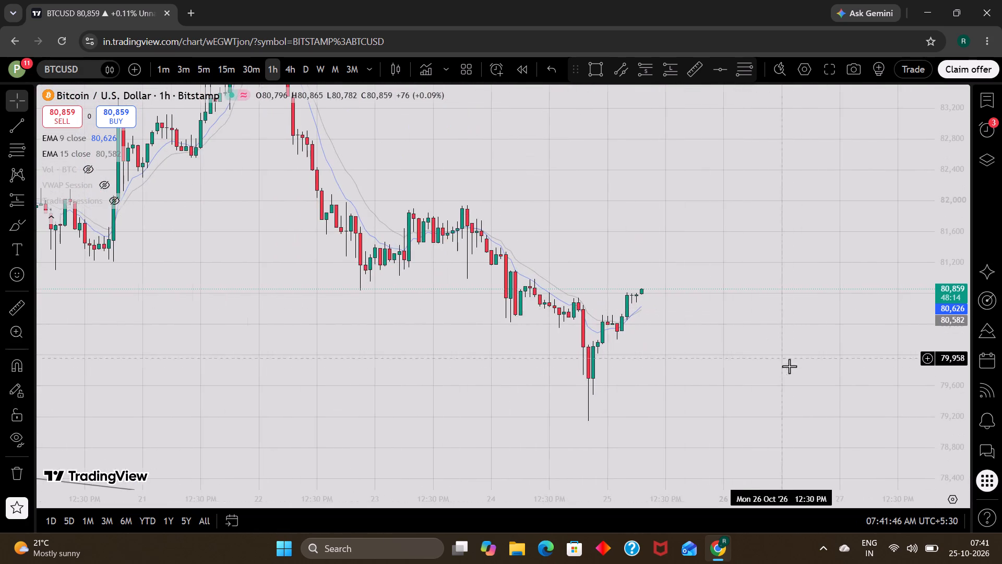
drag(794, 371, 702, 354)
scroll(702, 354, down, 2)
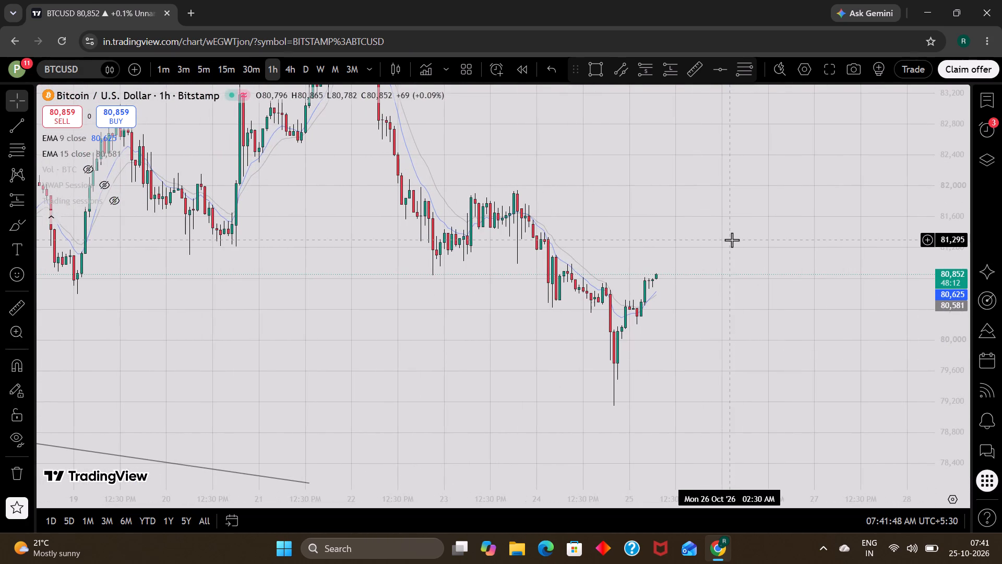
drag(732, 240, 711, 288)
On the 4h timeframe, draw a rectangle zone from about 81,295 down to 81,010, spanning 19 to 25 October.
click(292, 62)
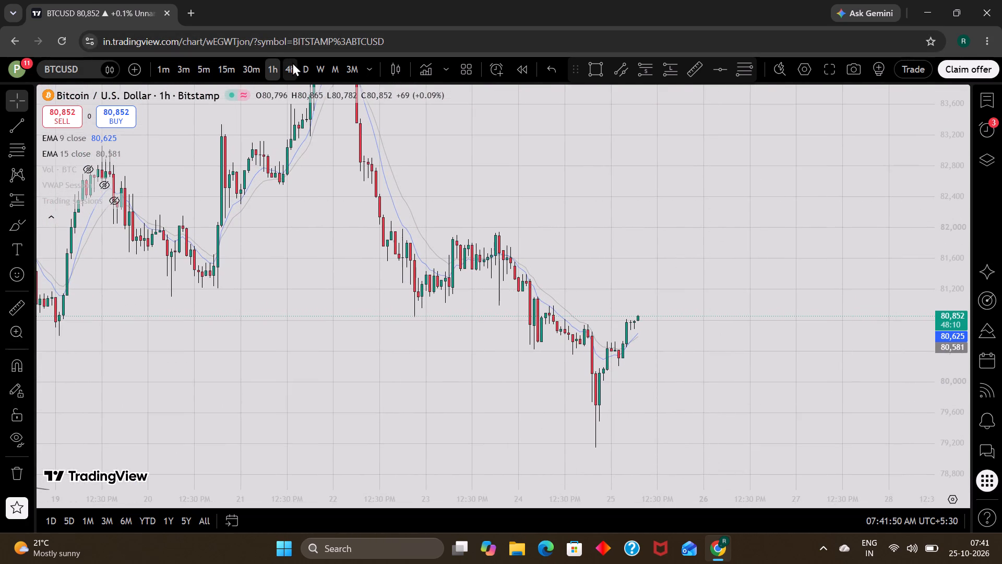
scroll(681, 256, up, 1)
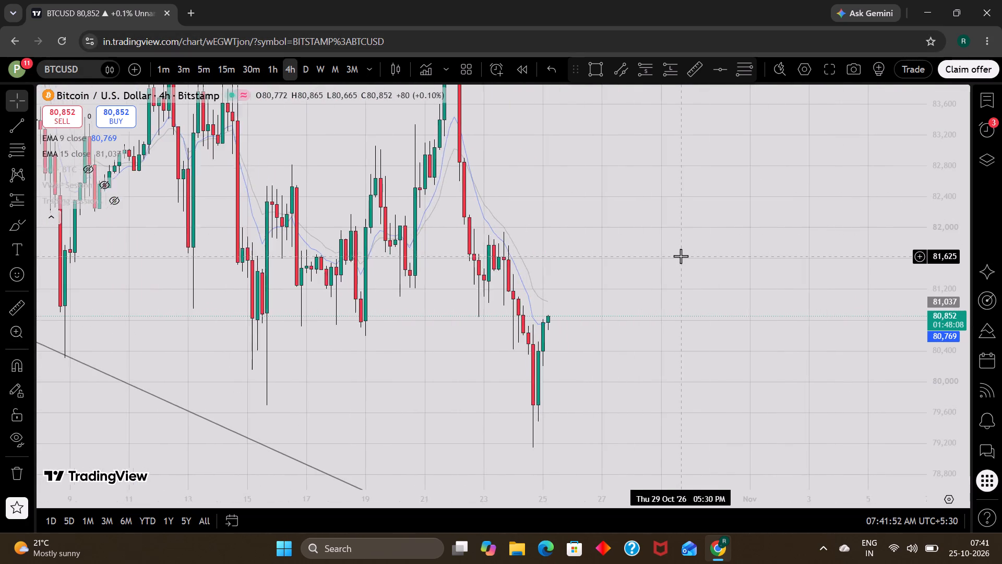
scroll(681, 256, up, 2)
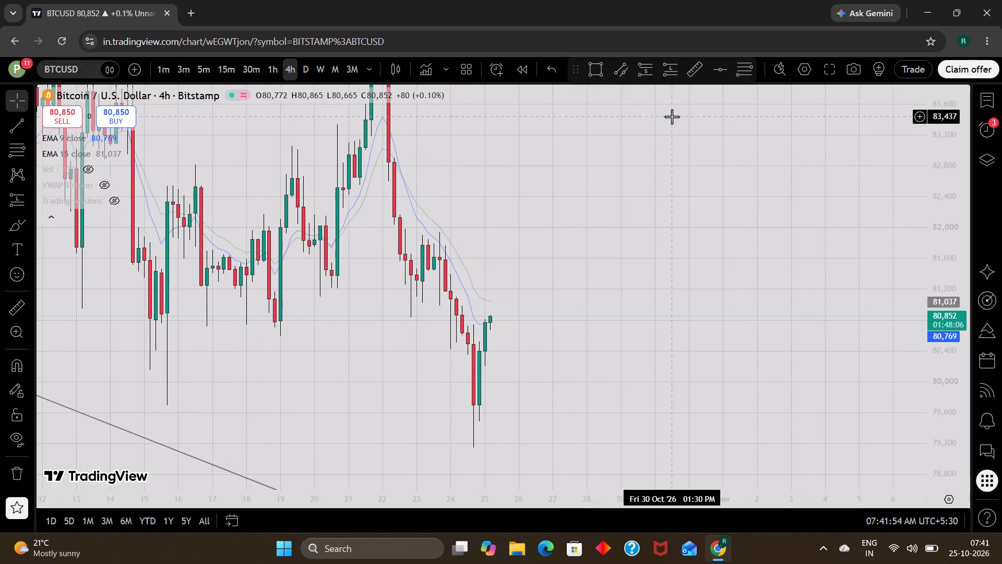
click(600, 76)
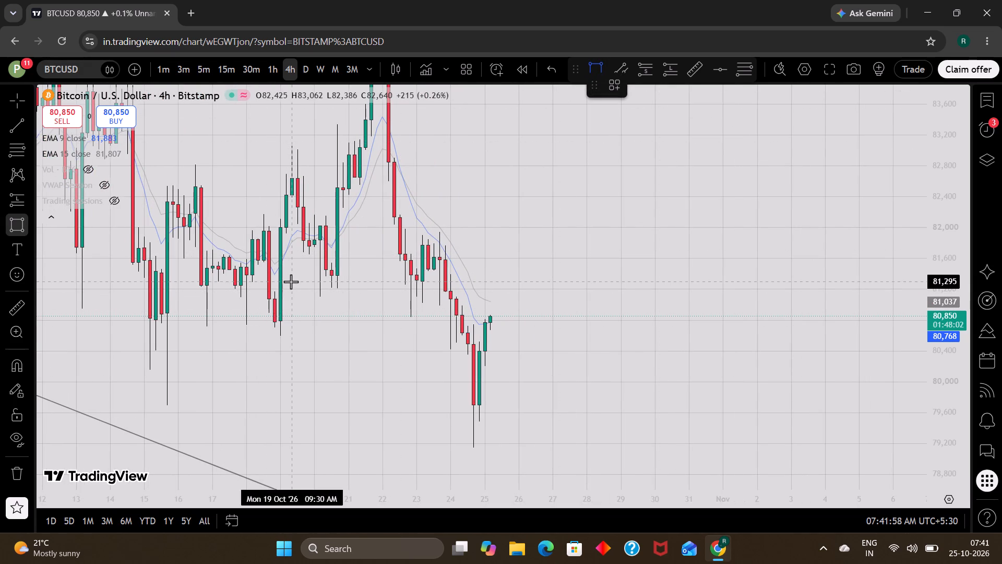
drag(291, 281, 507, 303)
click(507, 303)
click(588, 413)
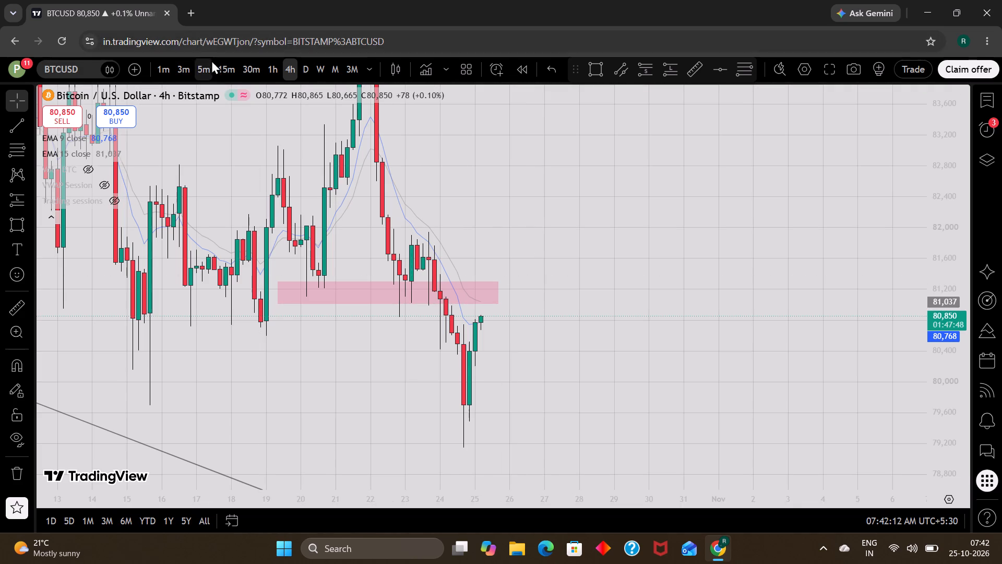
Switch BTCUSD to the 15m timeframe and examine the latest candles relative to the pink zone above price.
click(228, 67)
drag(618, 314, 680, 293)
scroll(949, 357, up, 16)
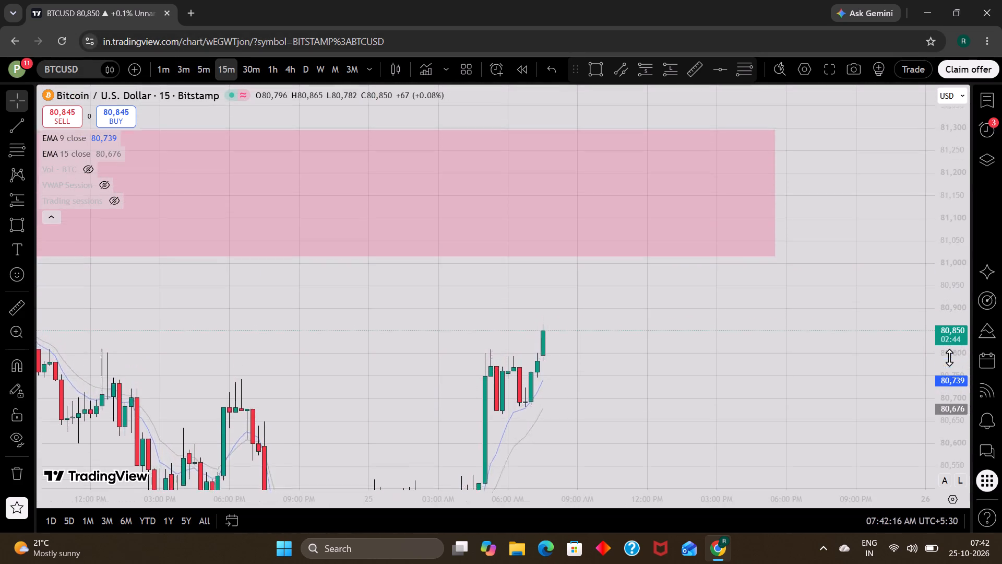
drag(782, 376, 792, 320)
scroll(792, 320, down, 4)
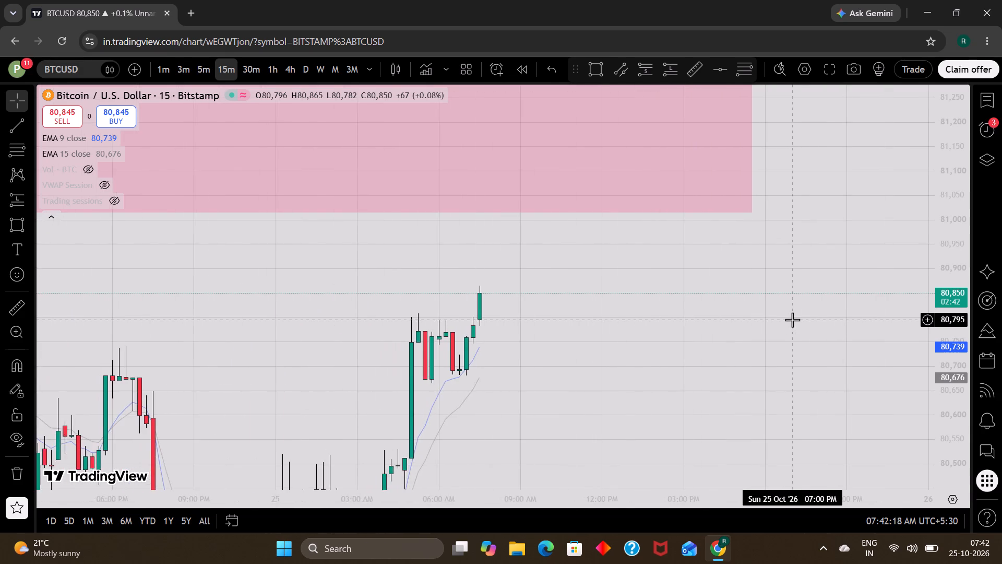
scroll(792, 320, down, 1)
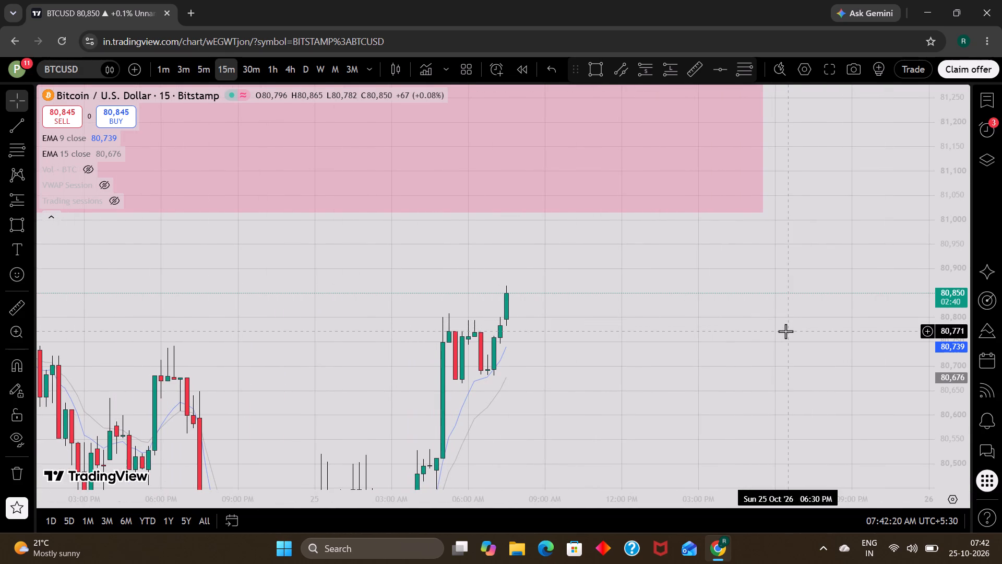
scroll(948, 367, down, 3)
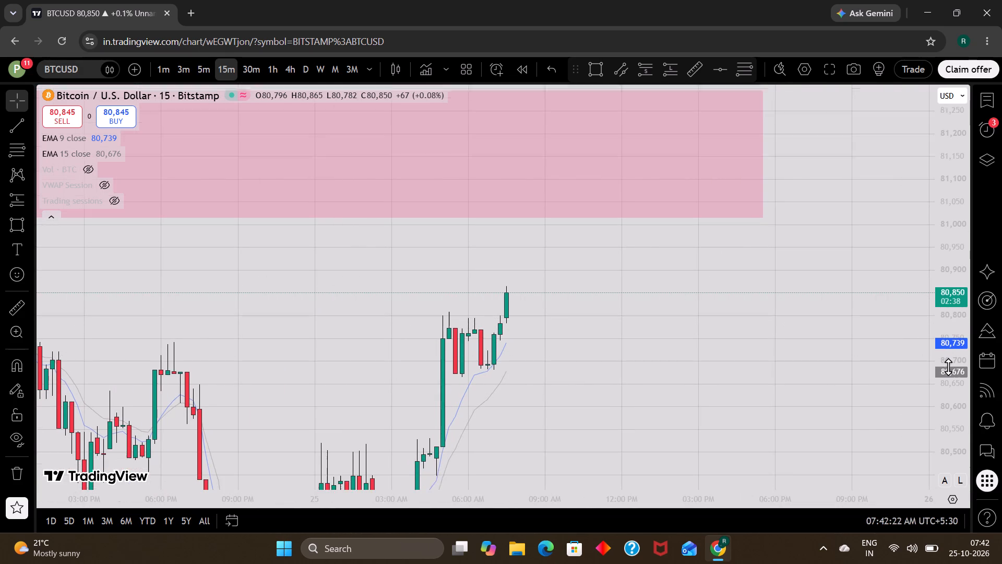
scroll(948, 367, down, 2)
scroll(786, 368, down, 4)
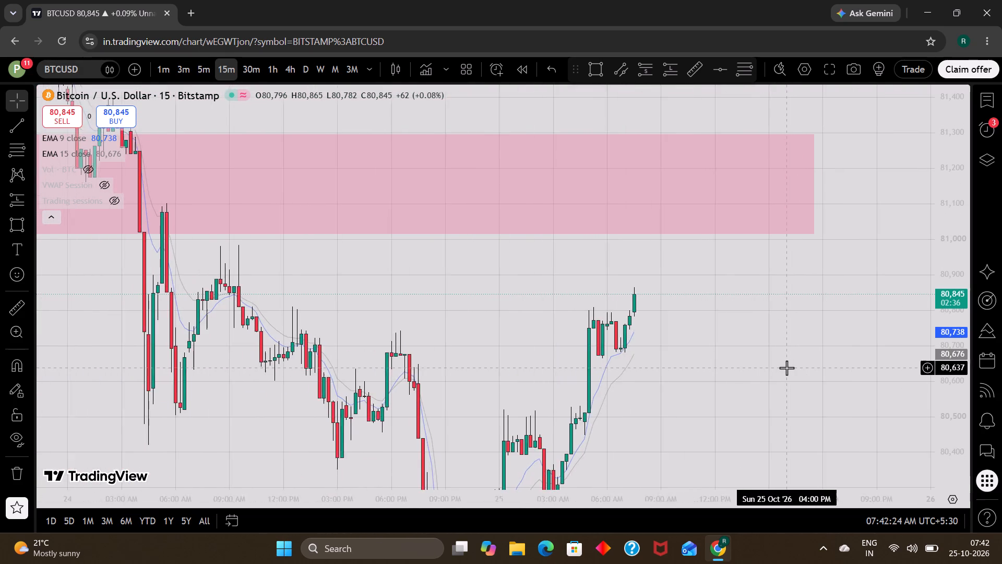
scroll(786, 368, down, 1)
Compare recent price action with the pink zone on the 30m and 1h timeframes.
click(253, 59)
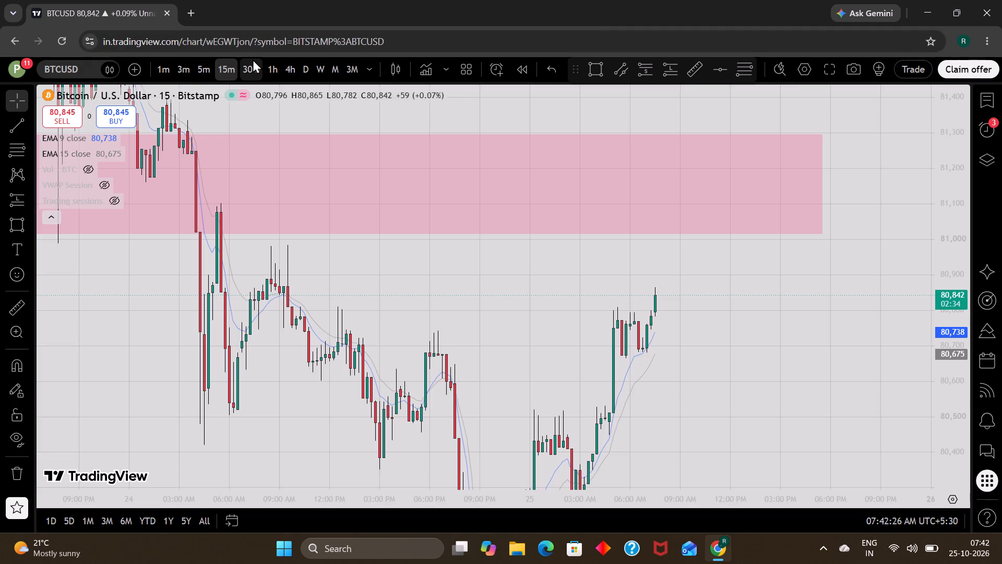
scroll(571, 331, up, 1)
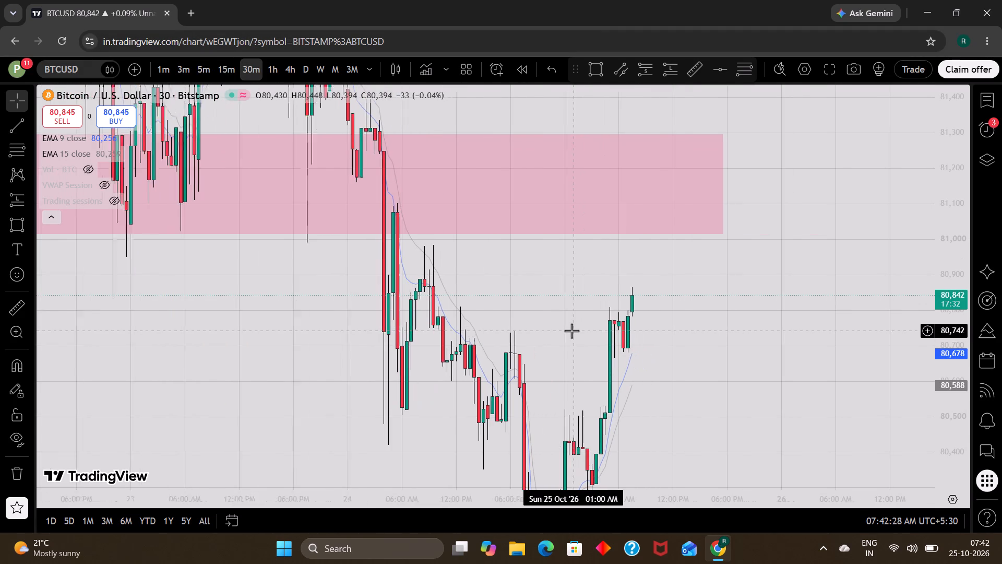
scroll(571, 331, up, 1)
click(266, 65)
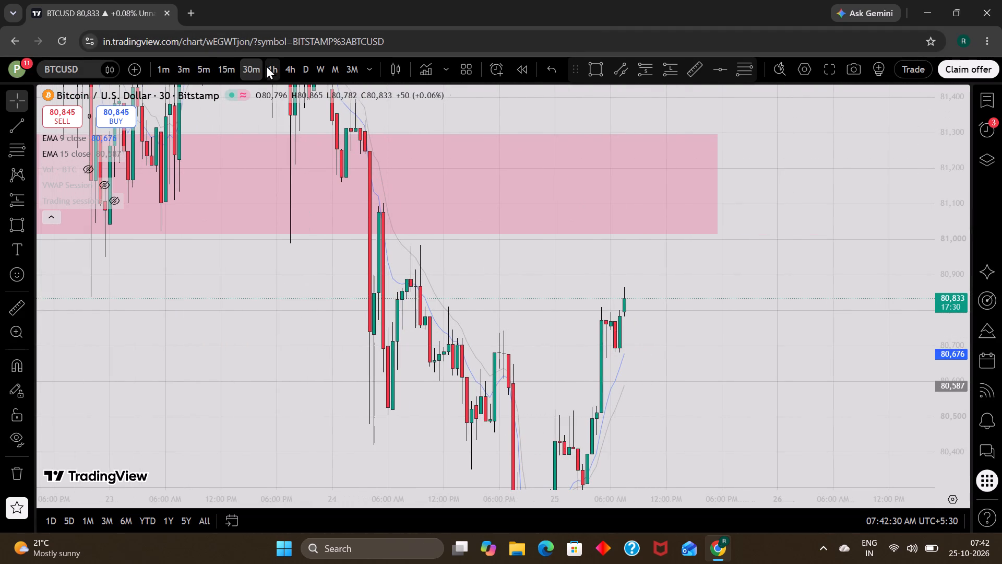
scroll(552, 293, up, 1)
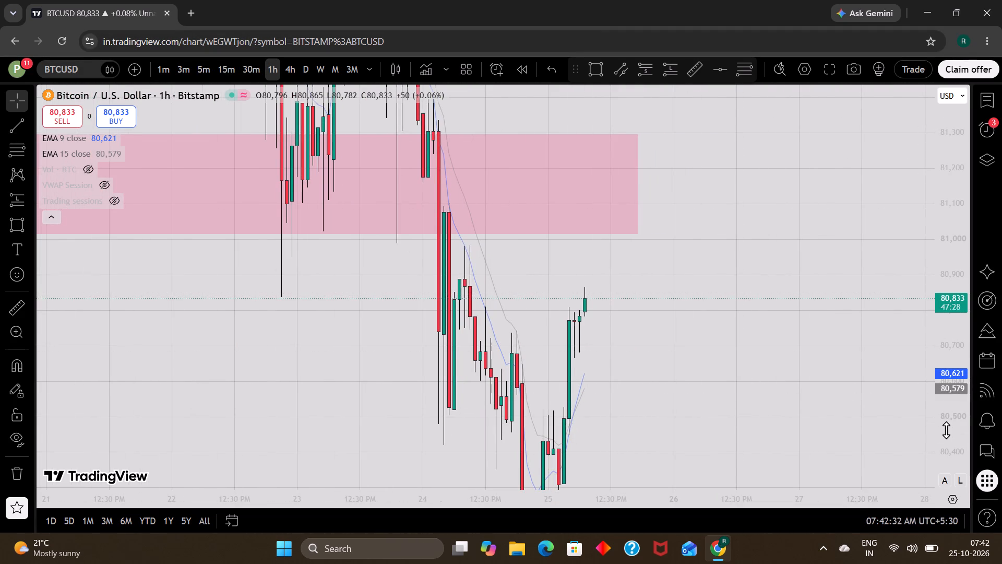
scroll(946, 430, down, 3)
scroll(744, 401, up, 1)
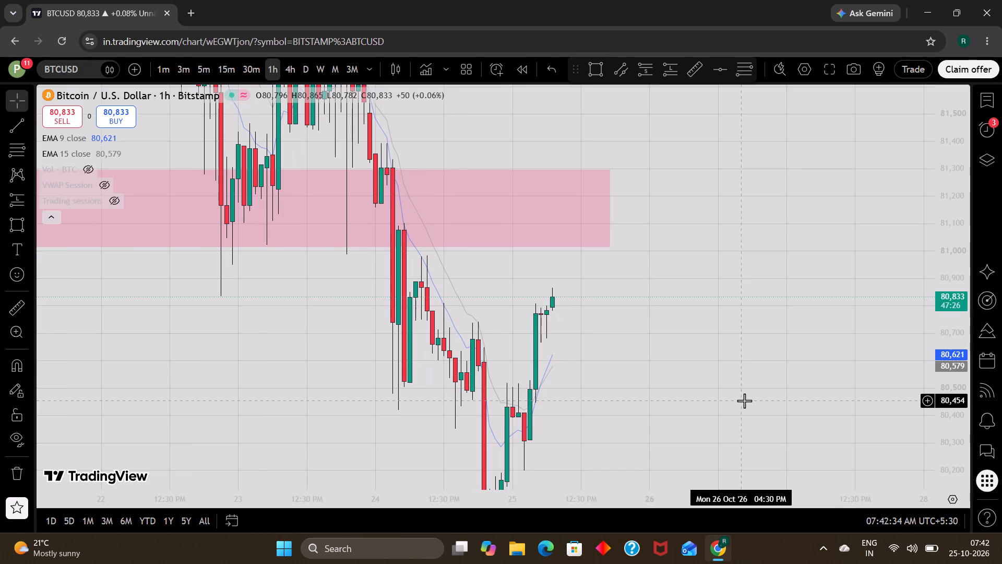
drag(716, 408, 737, 378)
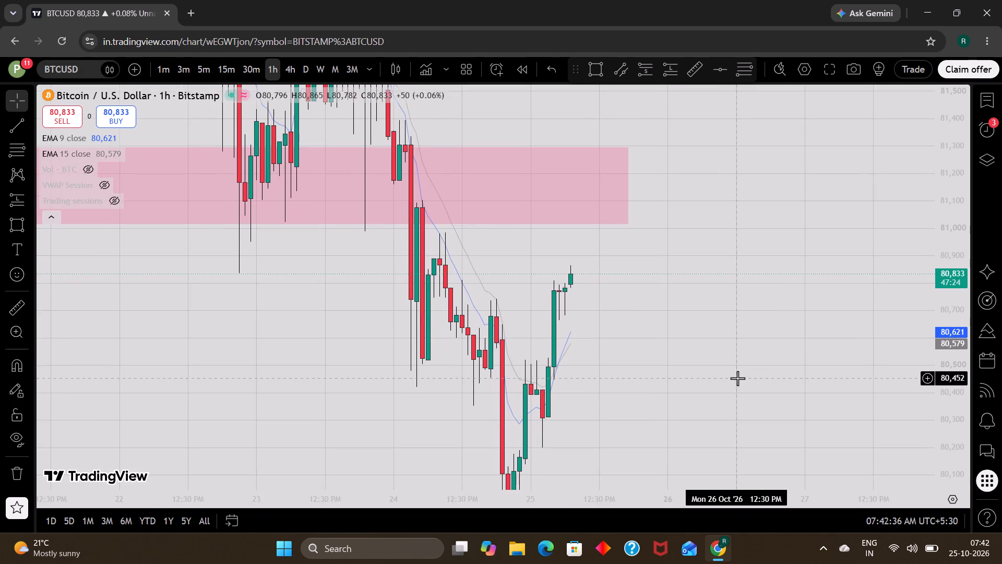
On the 30m timeframe, draw a rectangle zone from about 80,704 to 80,811, spanning 24 October 11:30 AM to 25 October 9:00 AM.
click(259, 76)
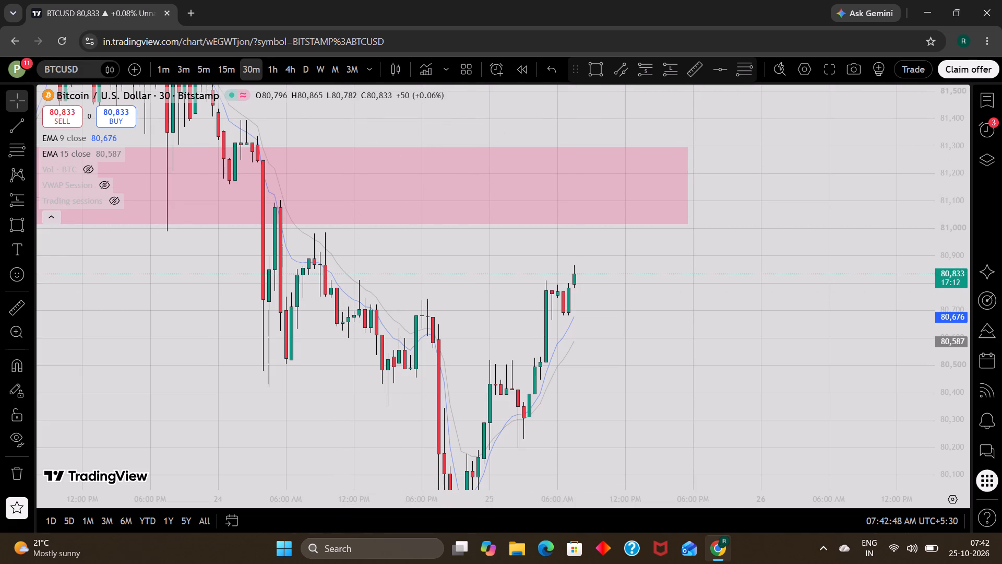
click(595, 72)
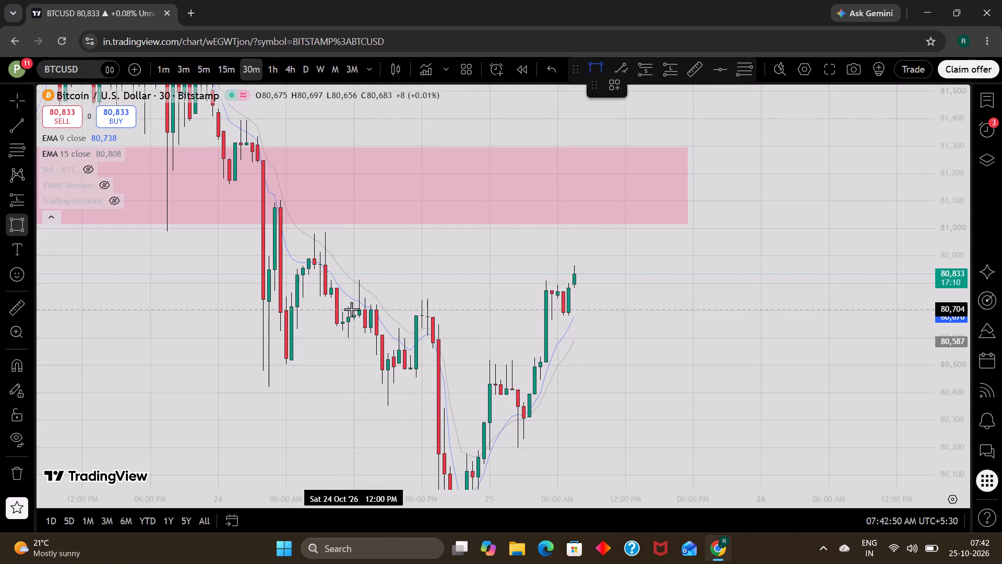
drag(350, 309, 458, 280)
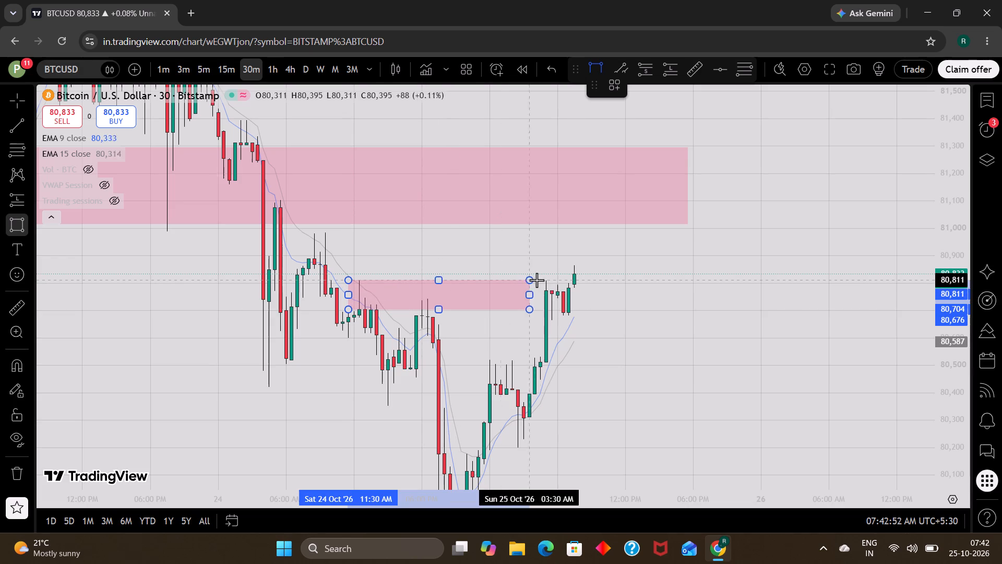
click(590, 280)
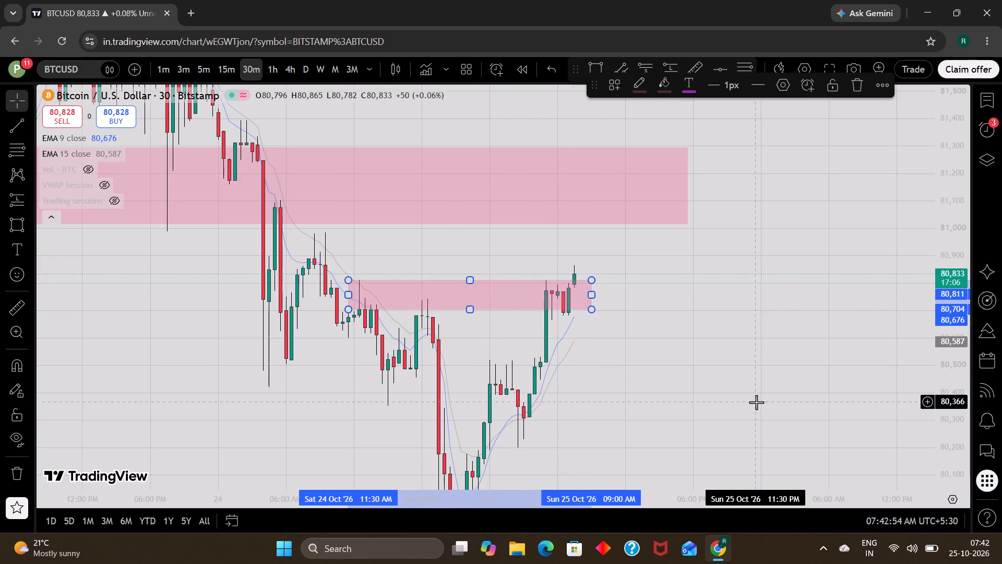
click(756, 402)
scroll(756, 402, up, 1)
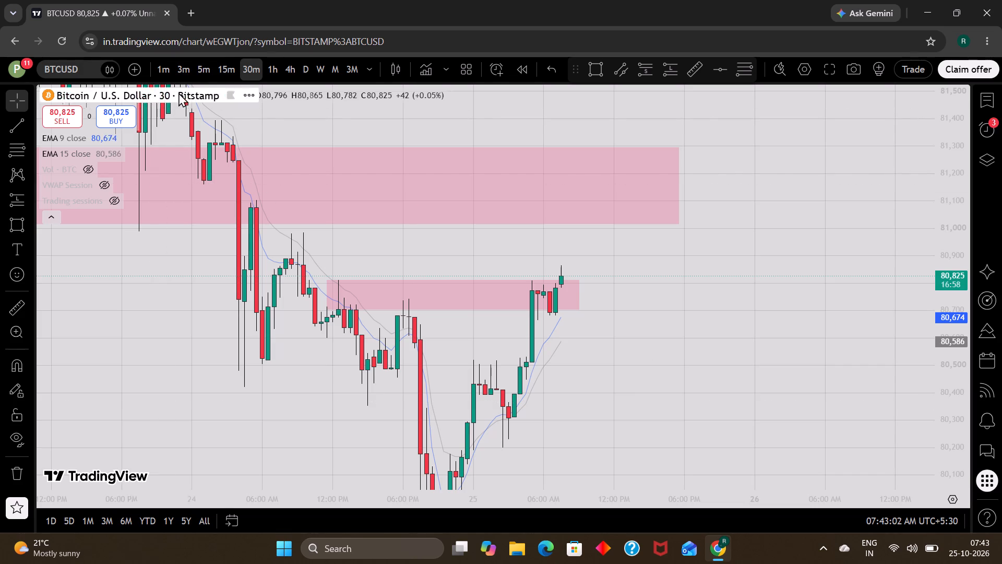
Switch BTCUSD to the 15m timeframe and examine how price behaves around the two drawn zones.
click(223, 70)
drag(670, 292, 672, 292)
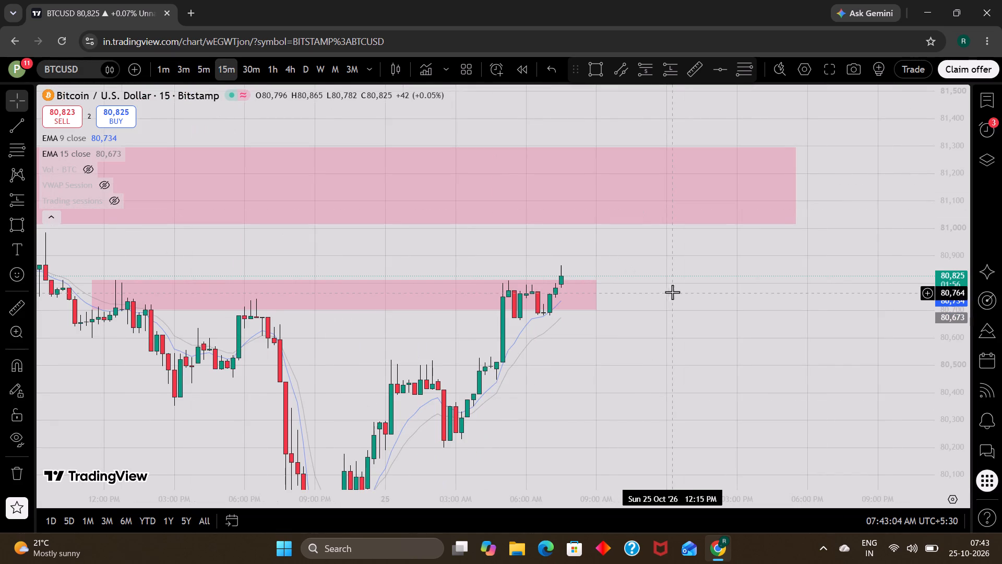
drag(672, 292, 681, 289)
click(650, 344)
scroll(654, 343, down, 2)
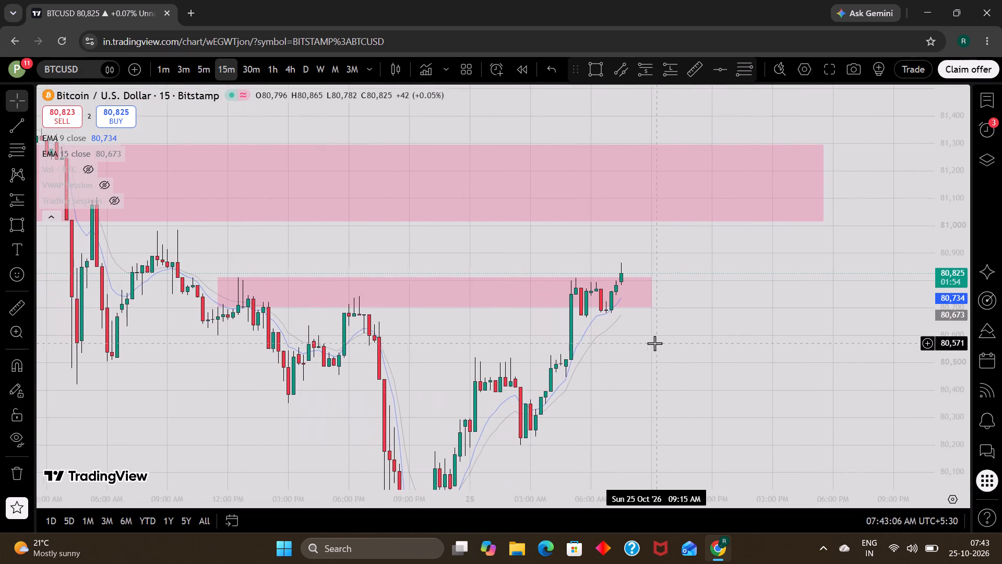
scroll(694, 384, down, 1)
scroll(694, 384, up, 1)
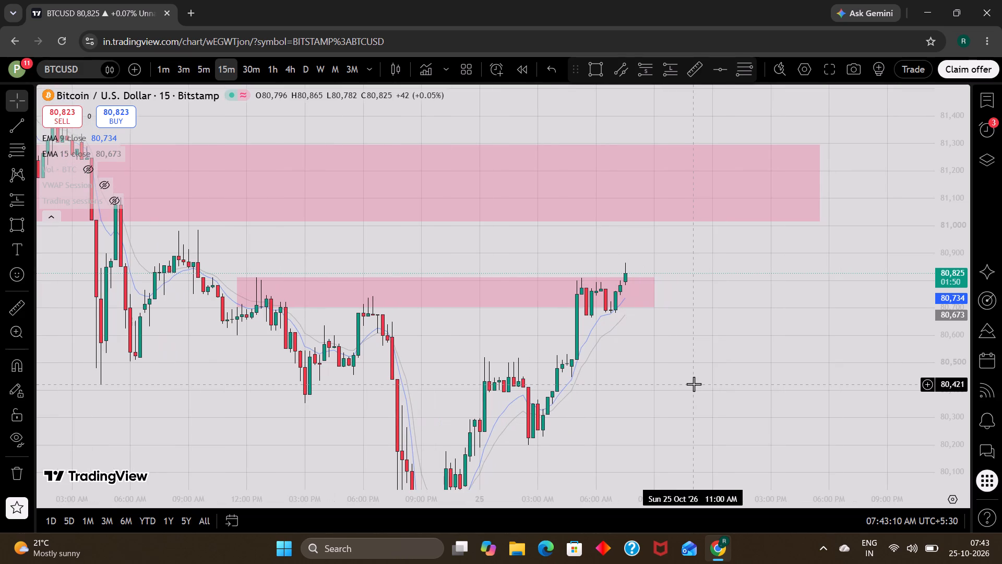
scroll(673, 424, down, 1)
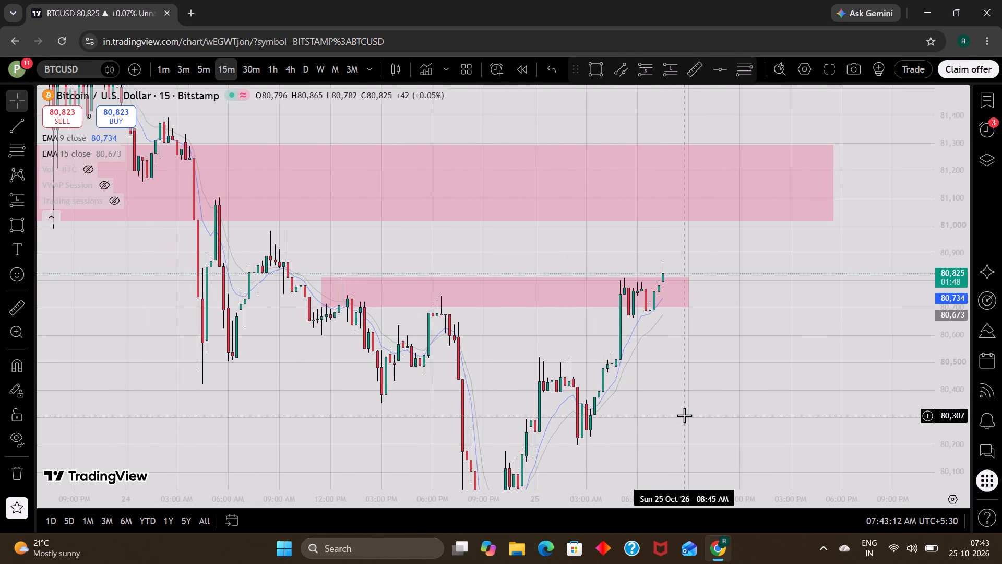
scroll(684, 415, down, 2)
scroll(684, 415, up, 2)
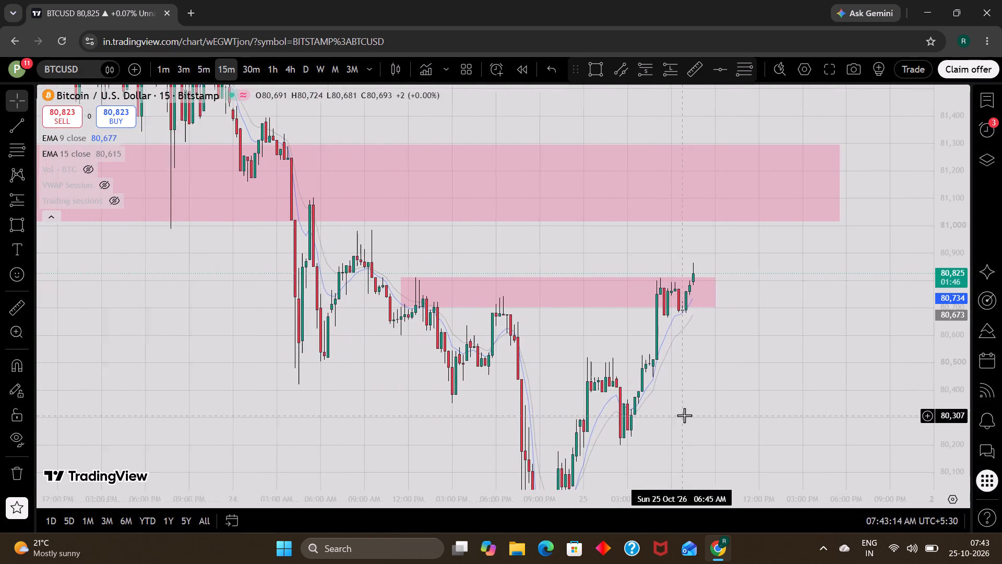
scroll(684, 415, up, 4)
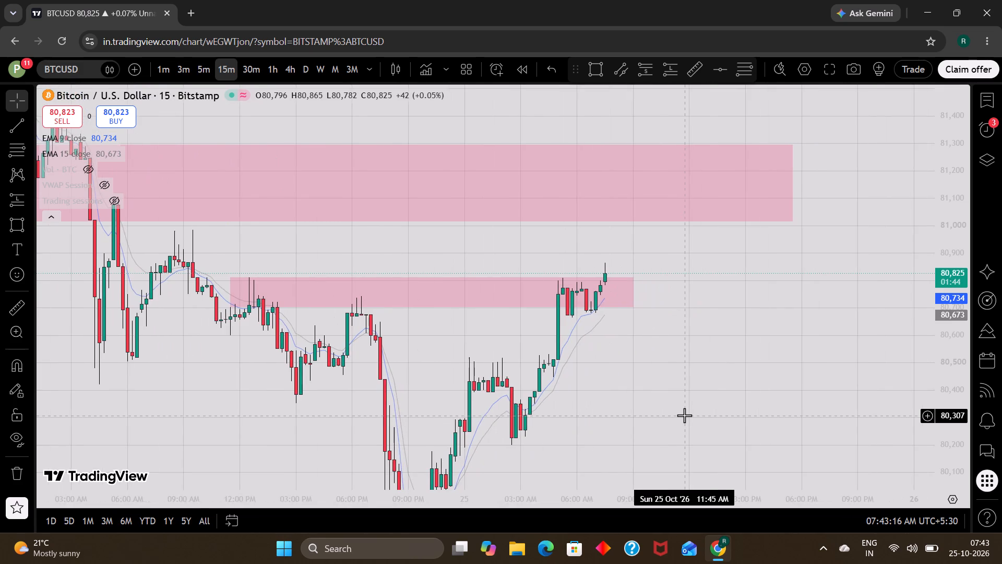
scroll(684, 415, up, 1)
drag(401, 369, 478, 357)
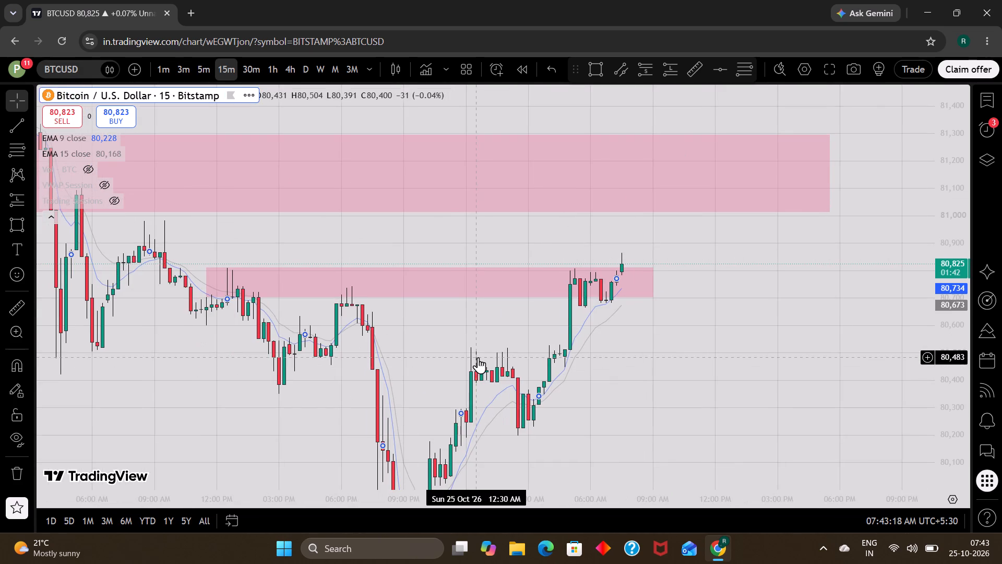
click(467, 231)
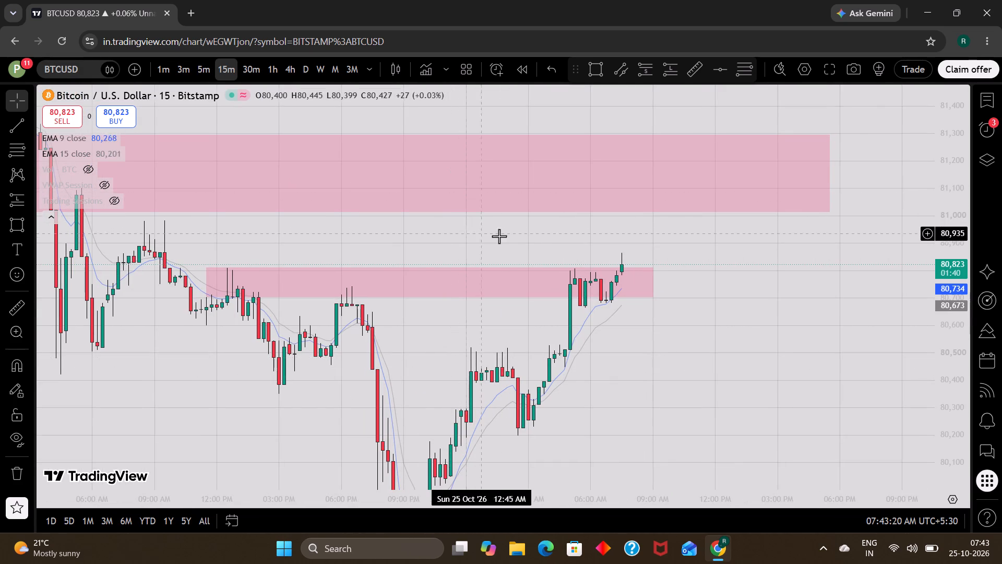
Switch BTCUSD to the 1h timeframe and examine the latest candles against both pink zones.
click(279, 64)
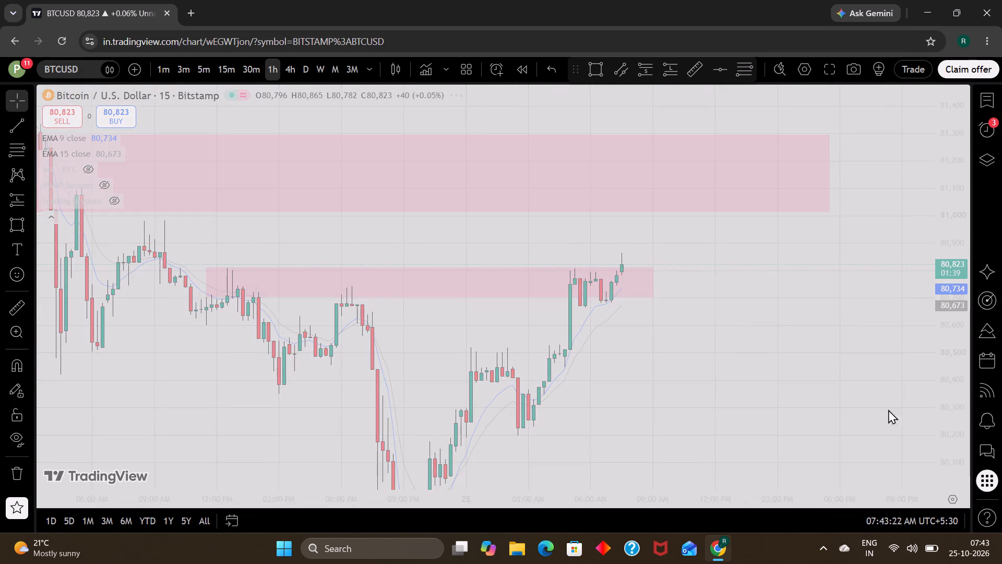
scroll(935, 416, down, 5)
scroll(763, 366, up, 1)
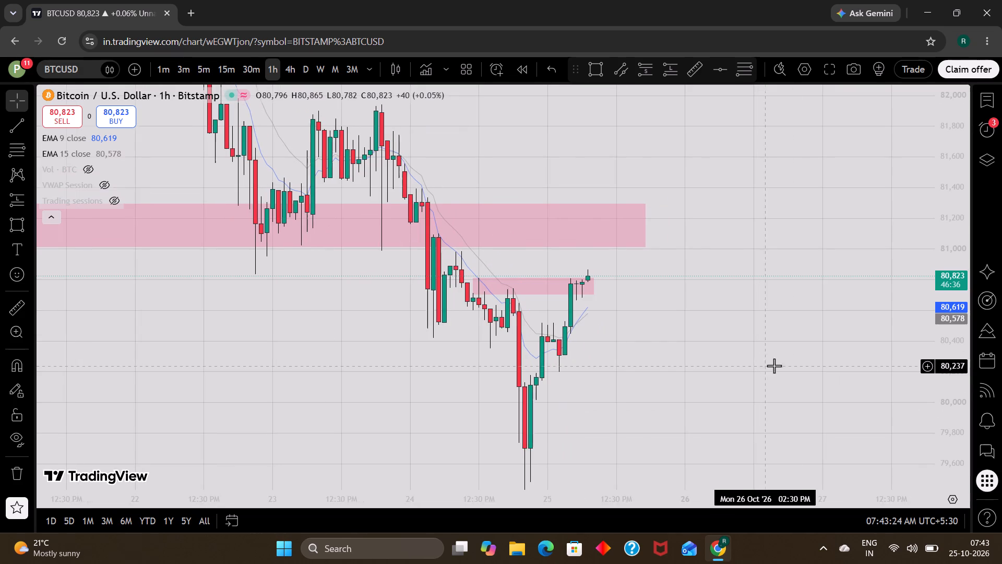
scroll(960, 348, up, 3)
scroll(844, 339, up, 1)
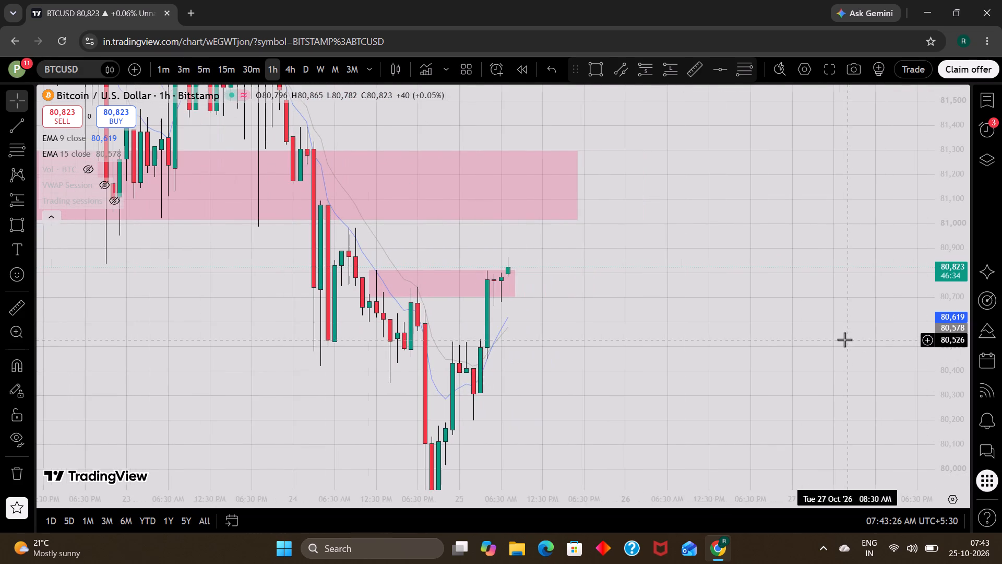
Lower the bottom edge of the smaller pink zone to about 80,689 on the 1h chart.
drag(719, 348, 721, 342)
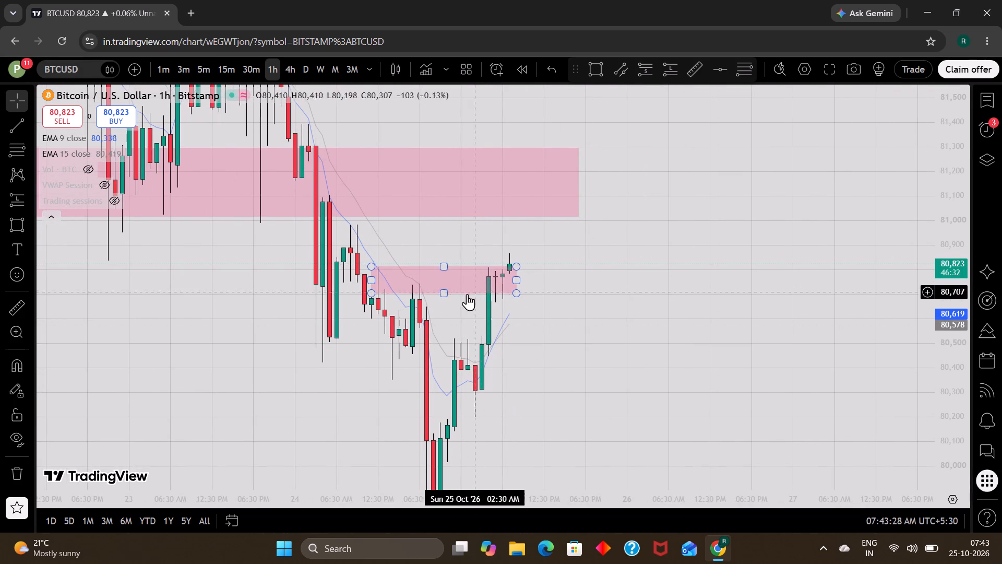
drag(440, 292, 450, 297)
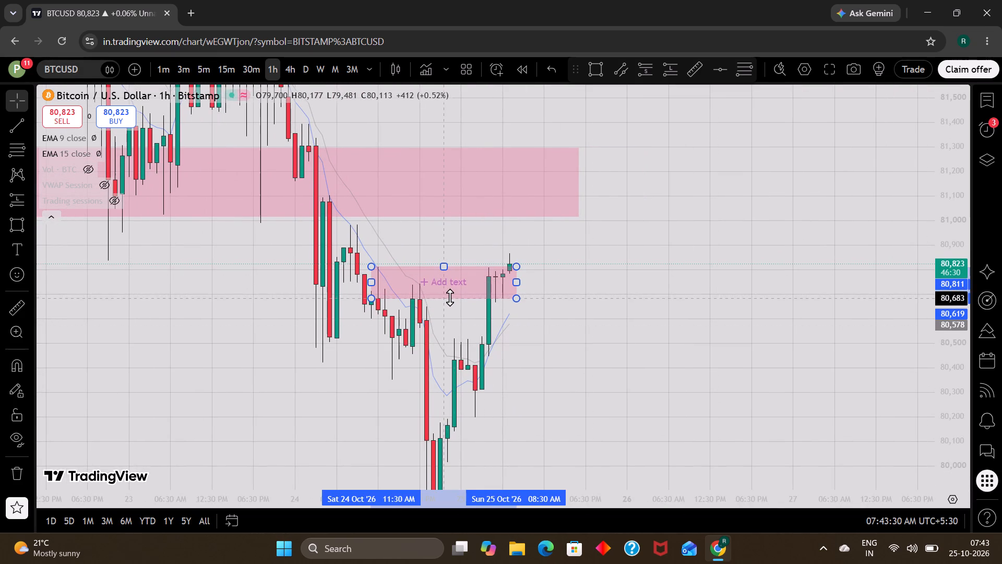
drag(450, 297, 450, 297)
On the 30m timeframe, raise the bottom edge of the smaller pink zone to about 80,702.
click(261, 73)
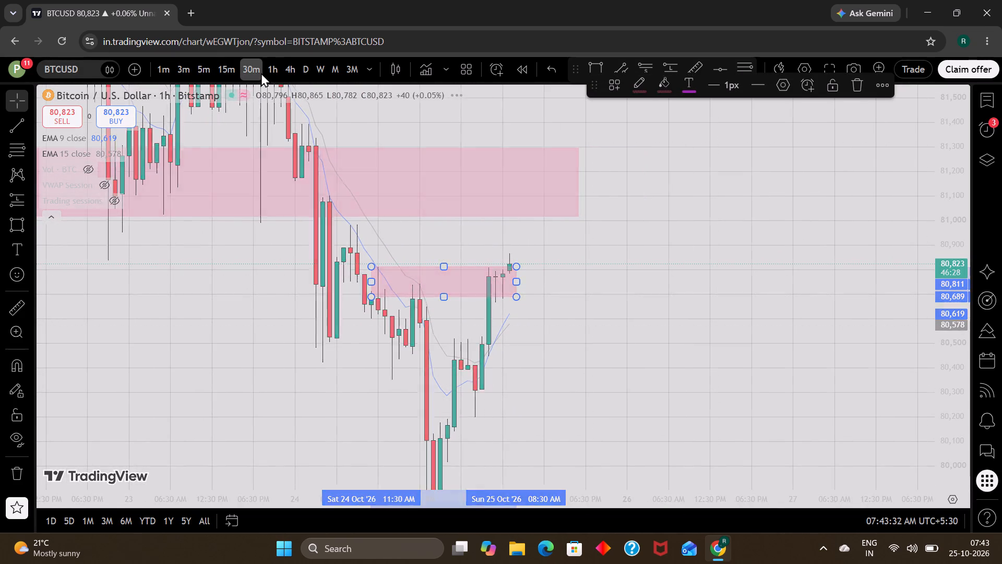
click(431, 221)
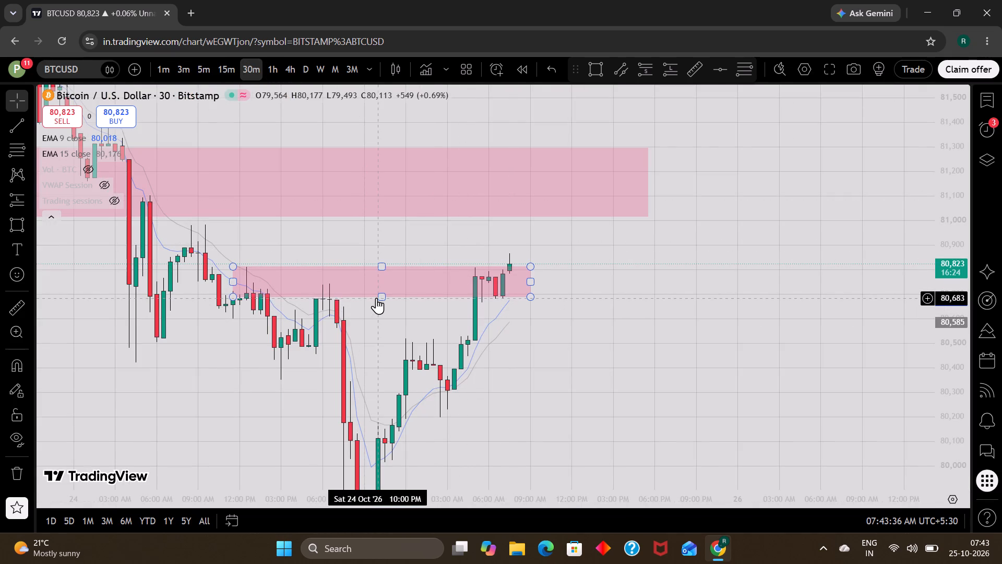
drag(381, 297, 386, 293)
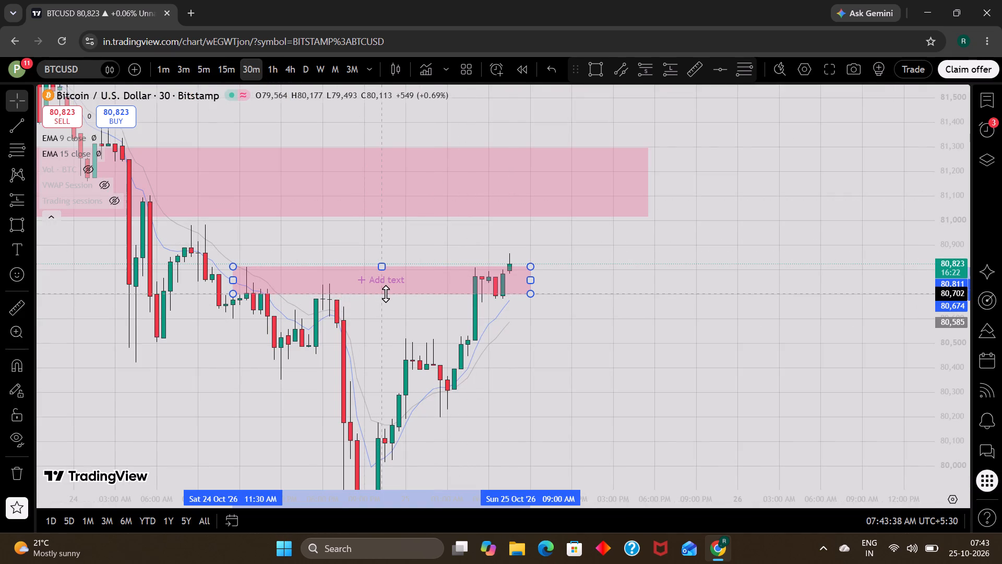
drag(386, 293, 390, 293)
Examine the 30m candles from 24 to 25 October against the two pink zones.
drag(583, 410, 646, 385)
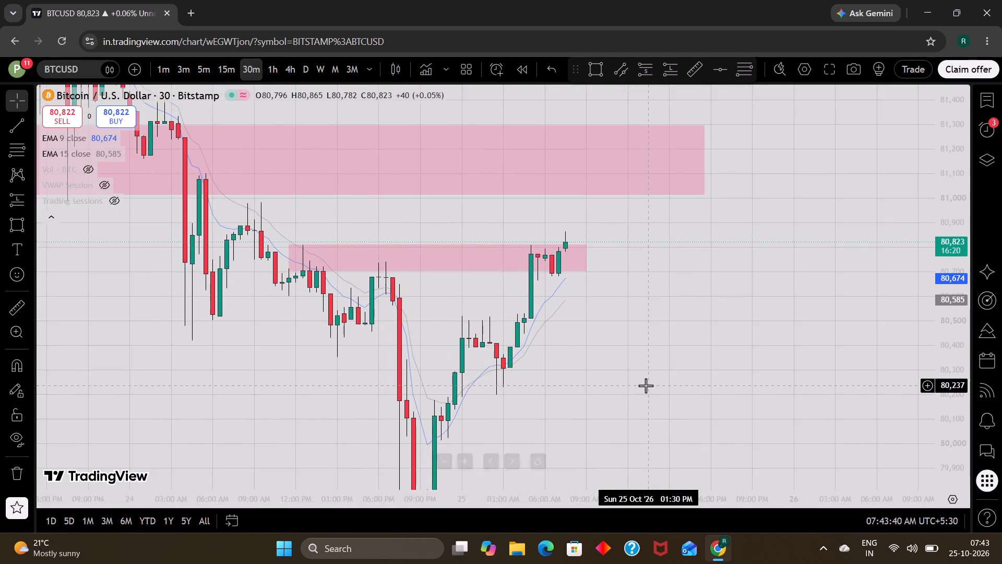
scroll(646, 385, down, 3)
scroll(660, 383, up, 1)
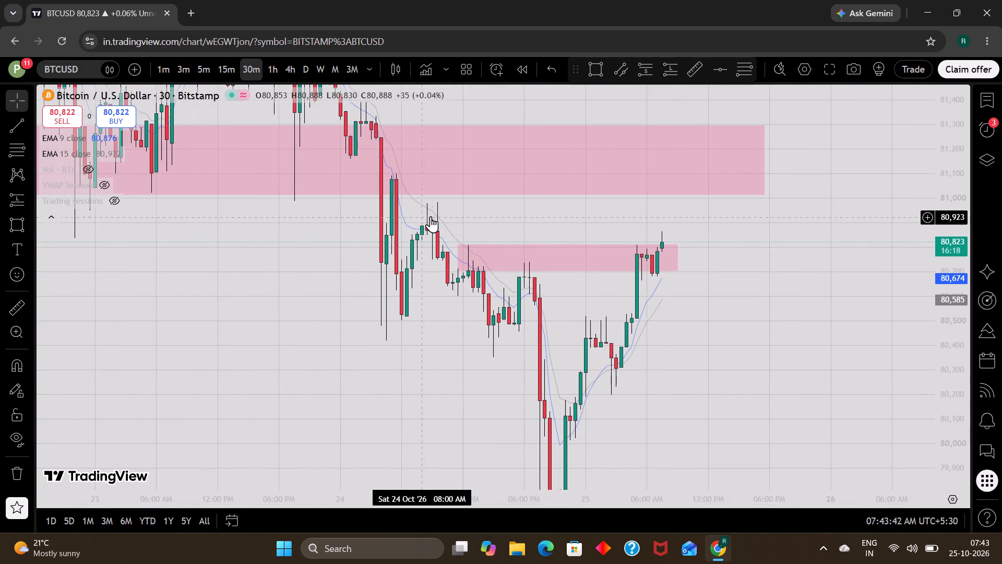
scroll(524, 281, up, 1)
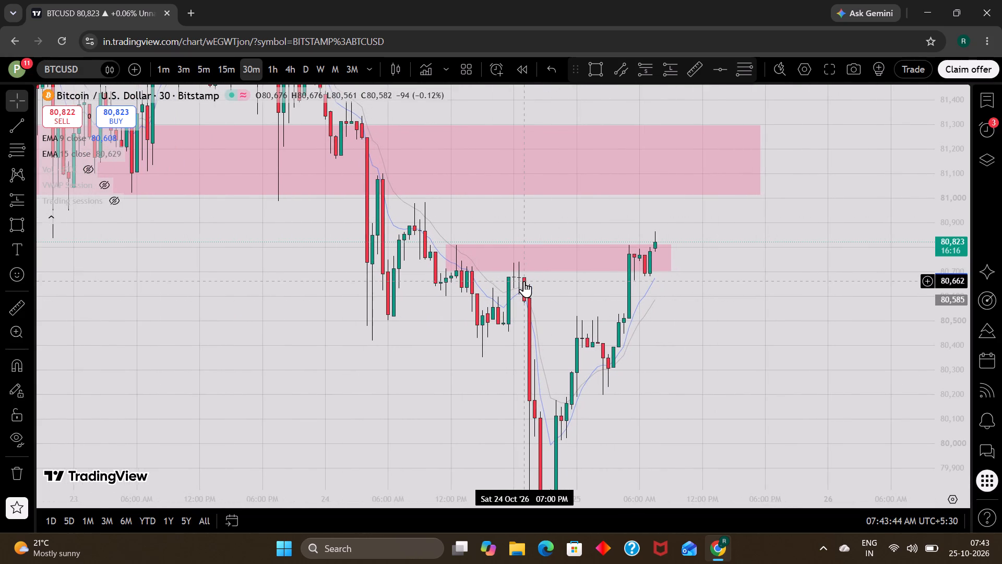
drag(396, 343, 388, 340)
scroll(388, 340, up, 1)
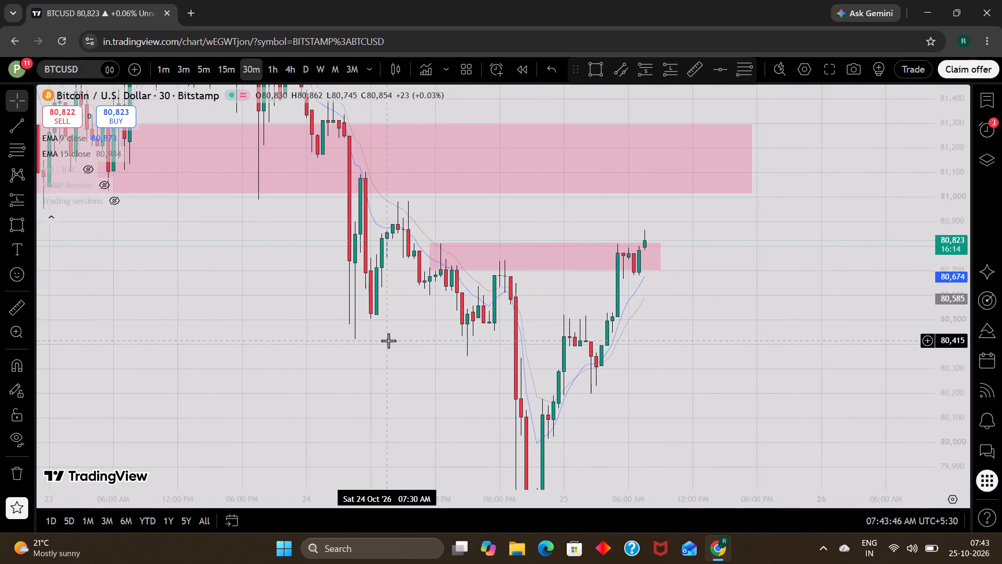
scroll(388, 340, up, 2)
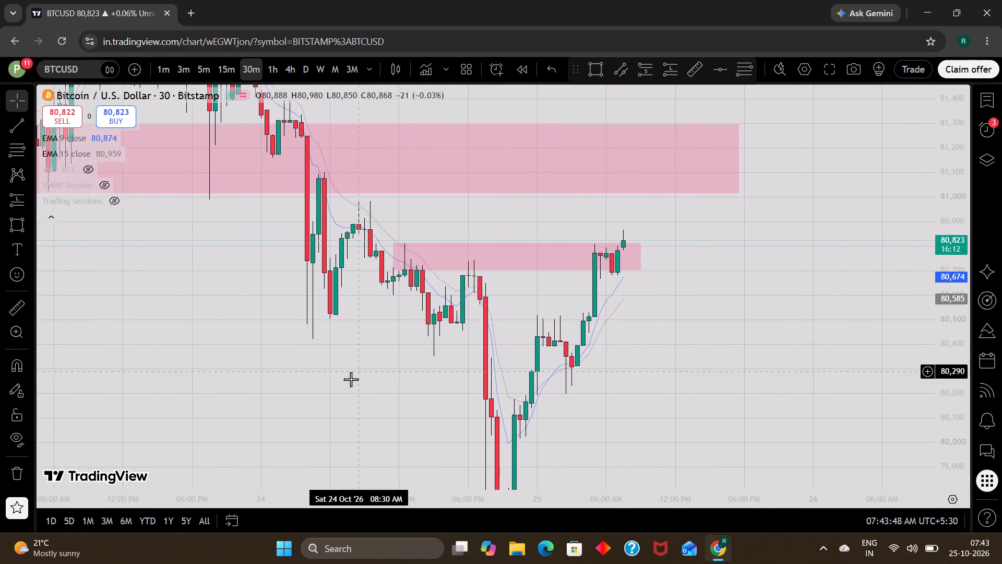
drag(351, 379, 348, 365)
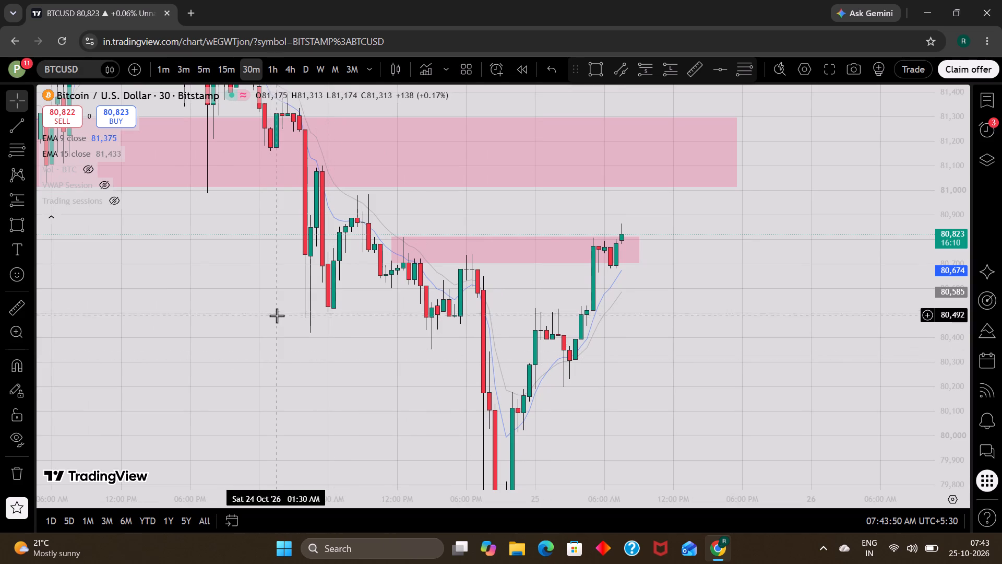
drag(664, 331, 638, 360)
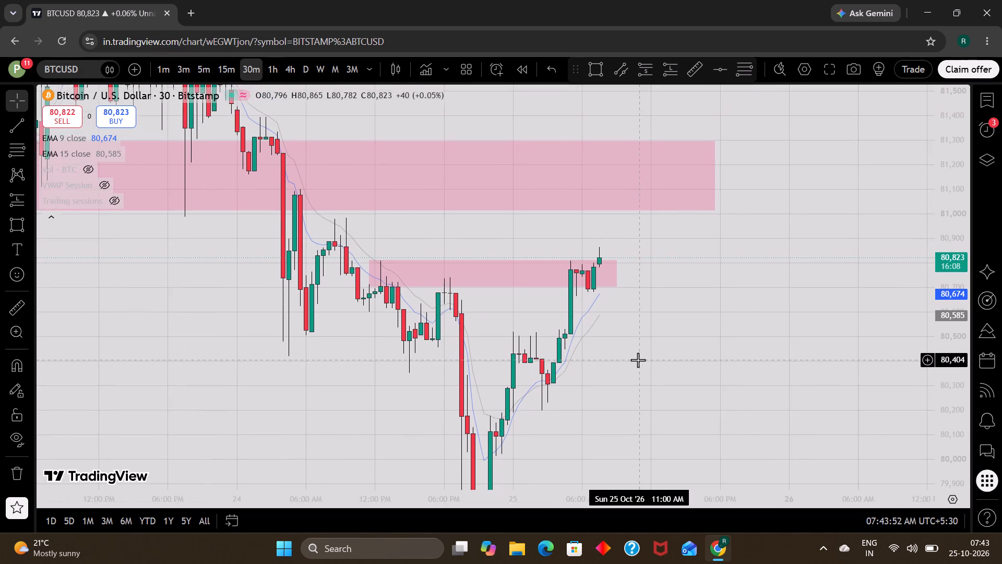
Review the wider 30m price history since about 19 October in relation to both pink zones.
scroll(638, 360, down, 2)
scroll(951, 380, down, 5)
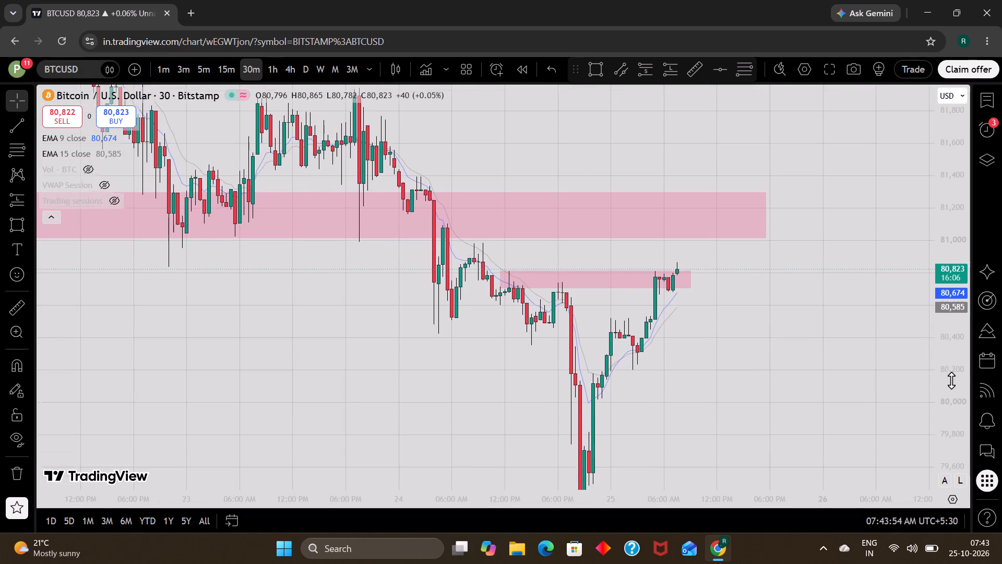
scroll(951, 380, down, 1)
scroll(882, 381, down, 3)
scroll(838, 386, up, 1)
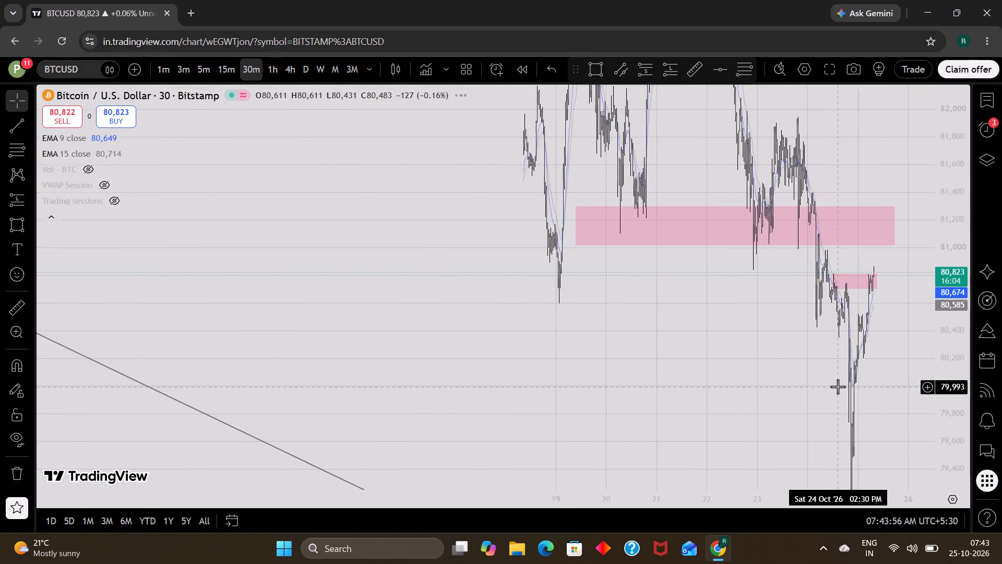
scroll(838, 386, up, 4)
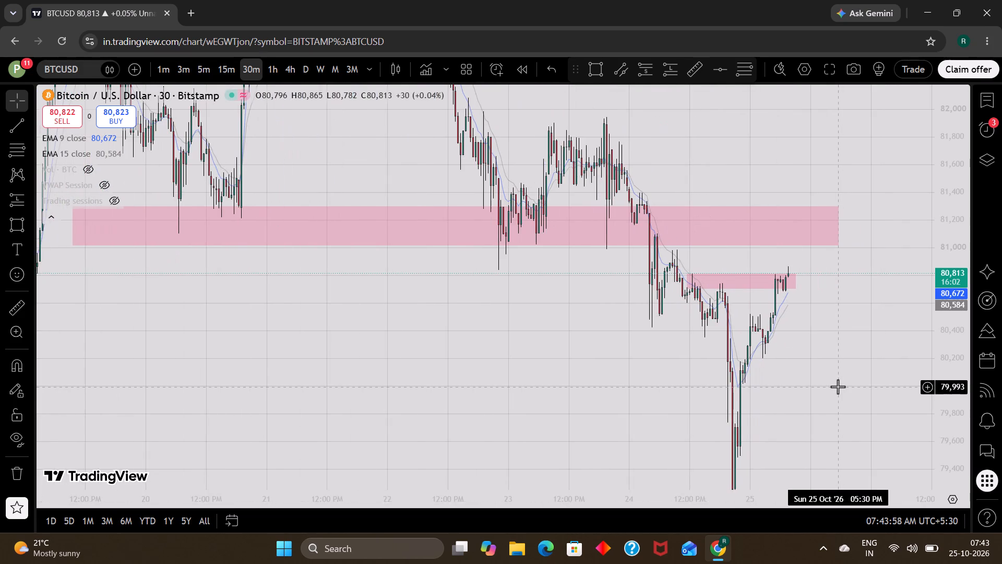
scroll(838, 386, up, 2)
scroll(838, 386, down, 1)
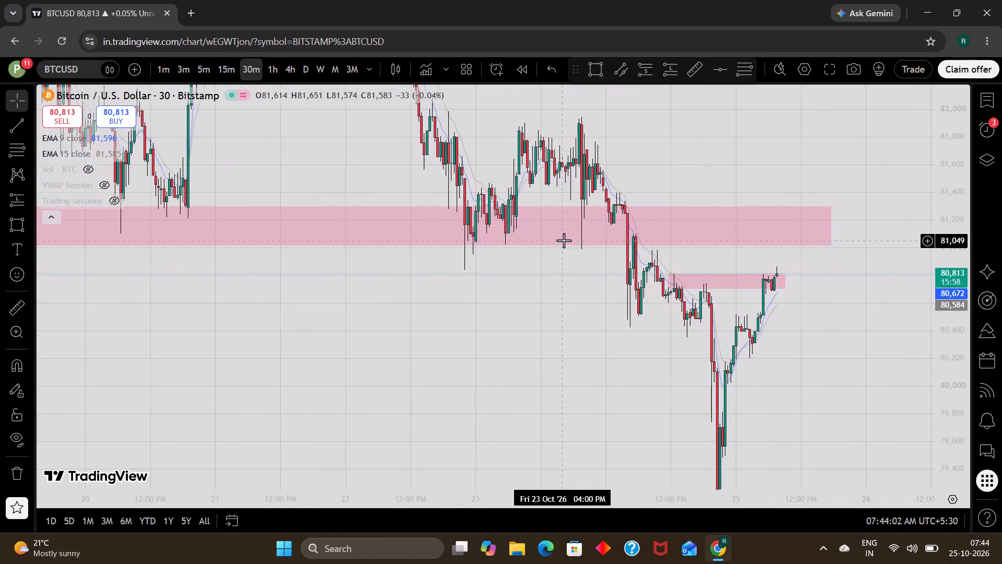
scroll(669, 389, up, 1)
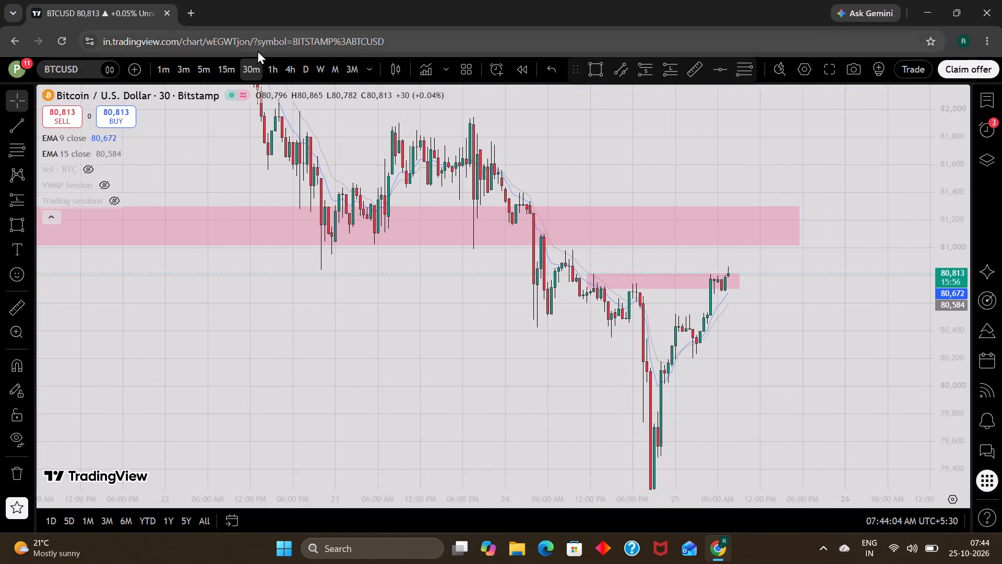
Switch BTCUSD through 1h to the 4h timeframe and check the zones against the broader price structure and trend lines.
click(271, 62)
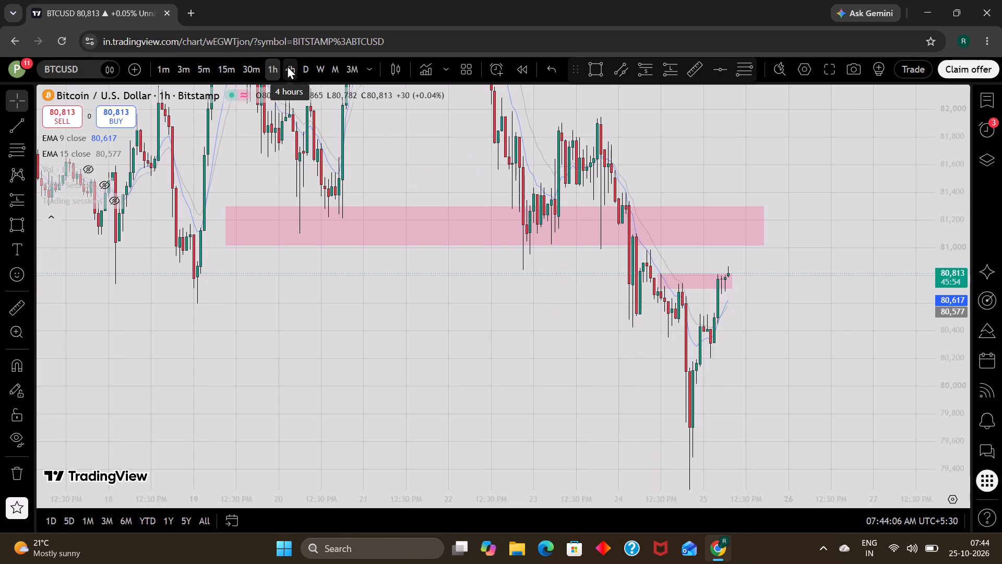
click(287, 65)
scroll(935, 391, down, 11)
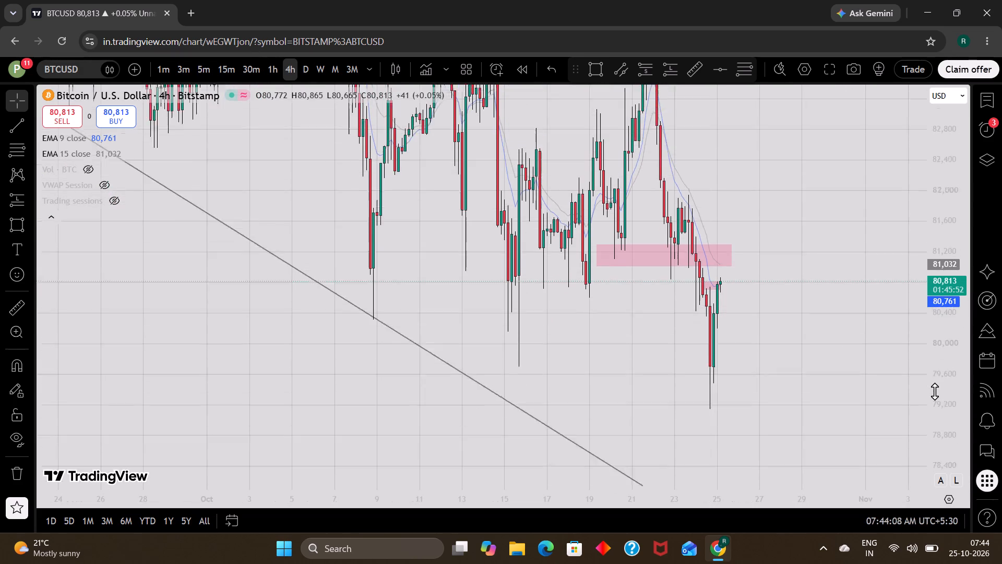
scroll(935, 391, up, 4)
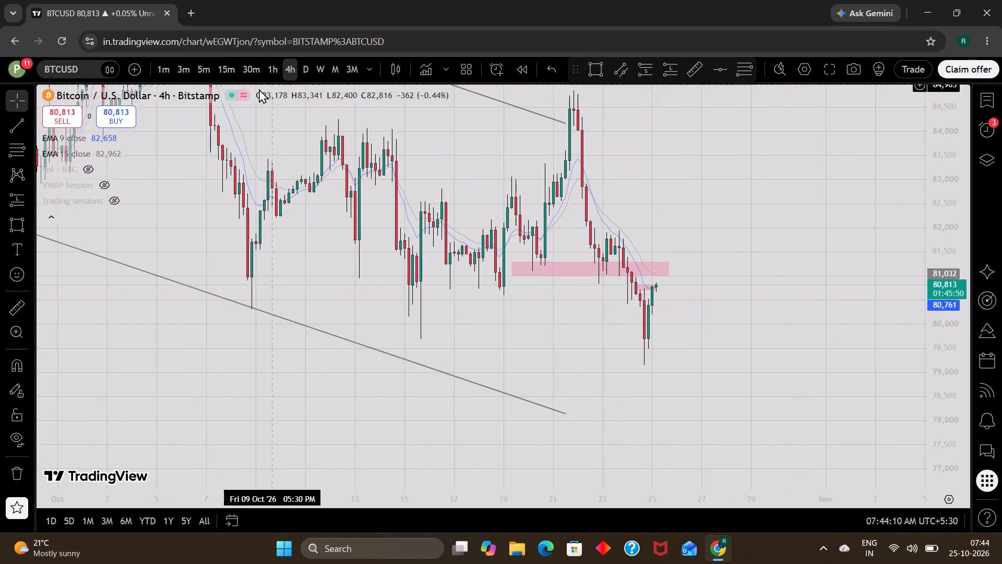
Switch BTCUSD back to the 1h timeframe and examine the decline and rebound around both pink zones.
drag(263, 71, 275, 69)
click(275, 69)
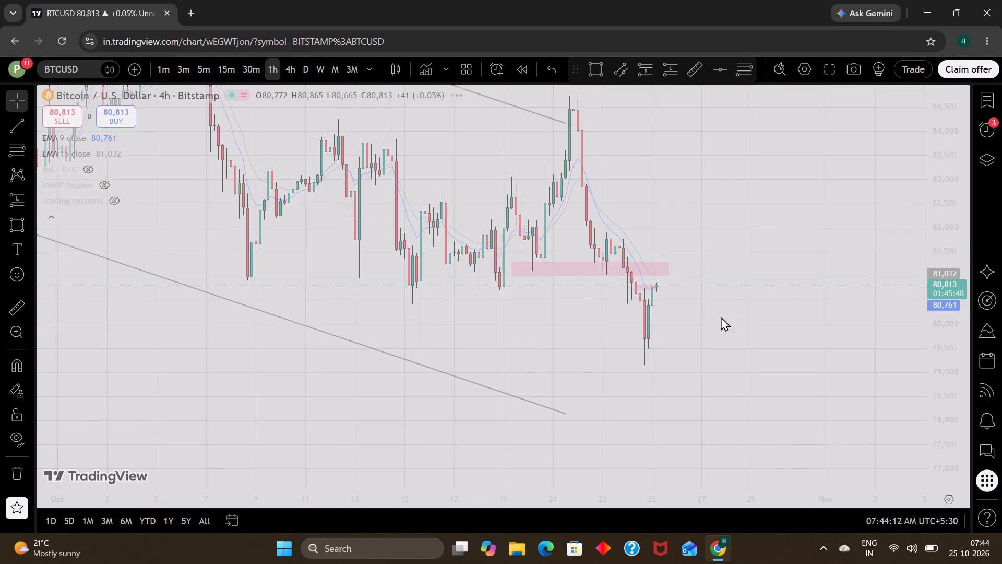
scroll(733, 322, down, 2)
scroll(733, 322, up, 1)
scroll(733, 322, down, 1)
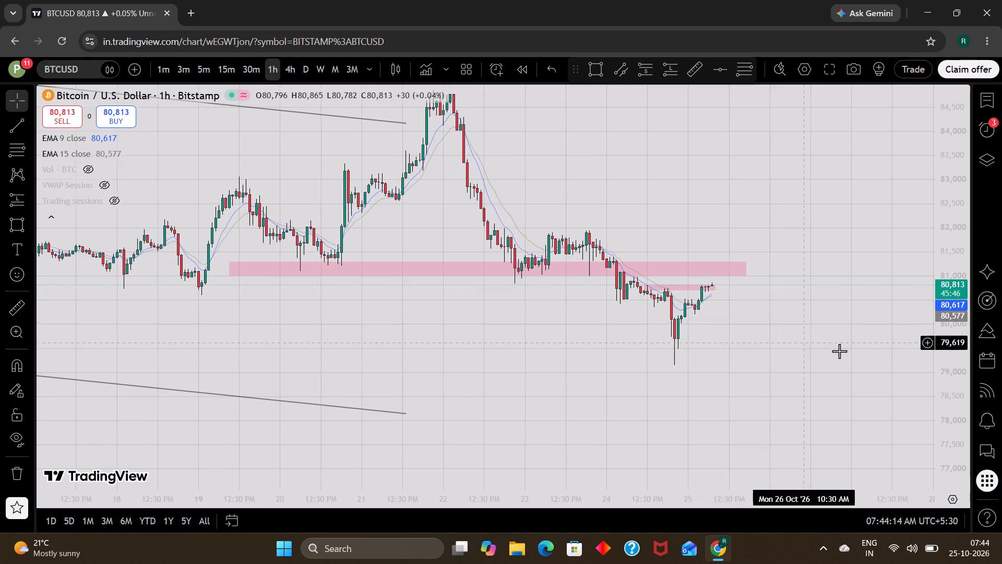
scroll(953, 372, up, 7)
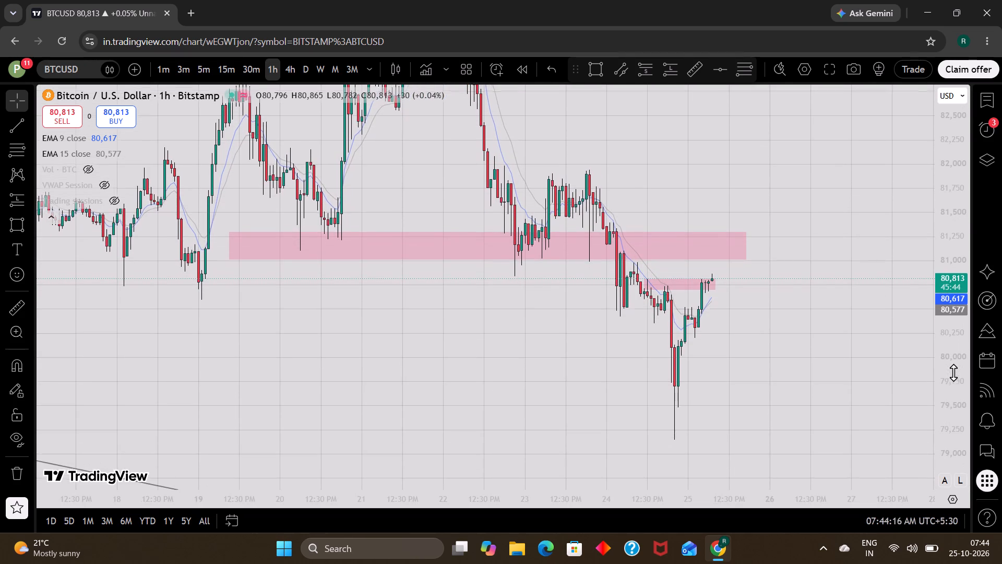
scroll(807, 394, up, 3)
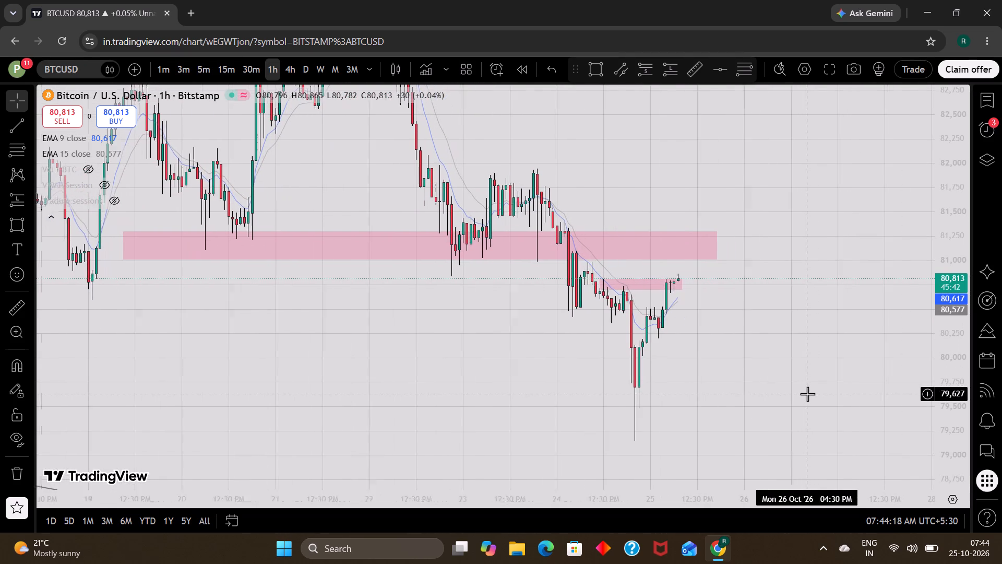
scroll(807, 394, up, 1)
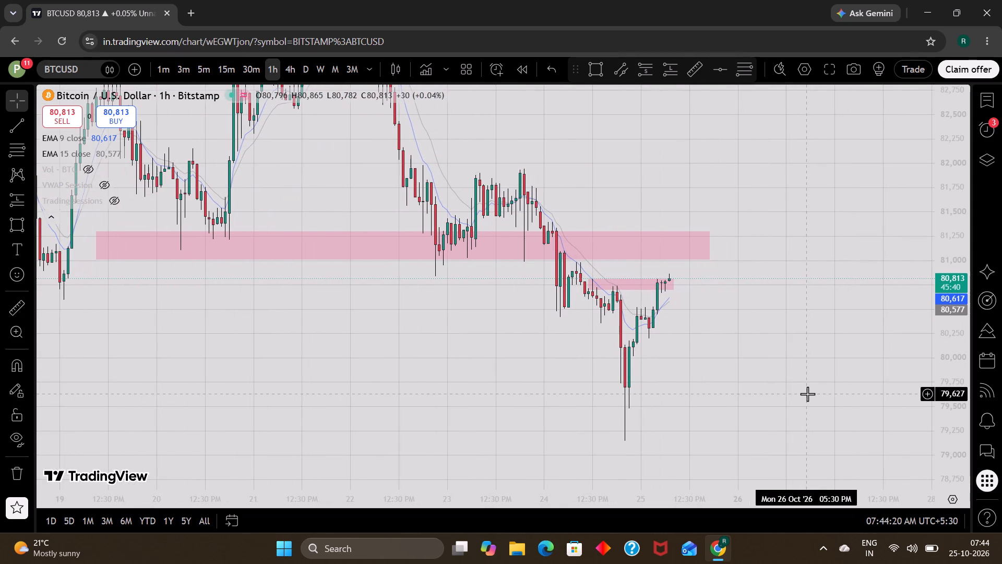
drag(807, 394, 794, 410)
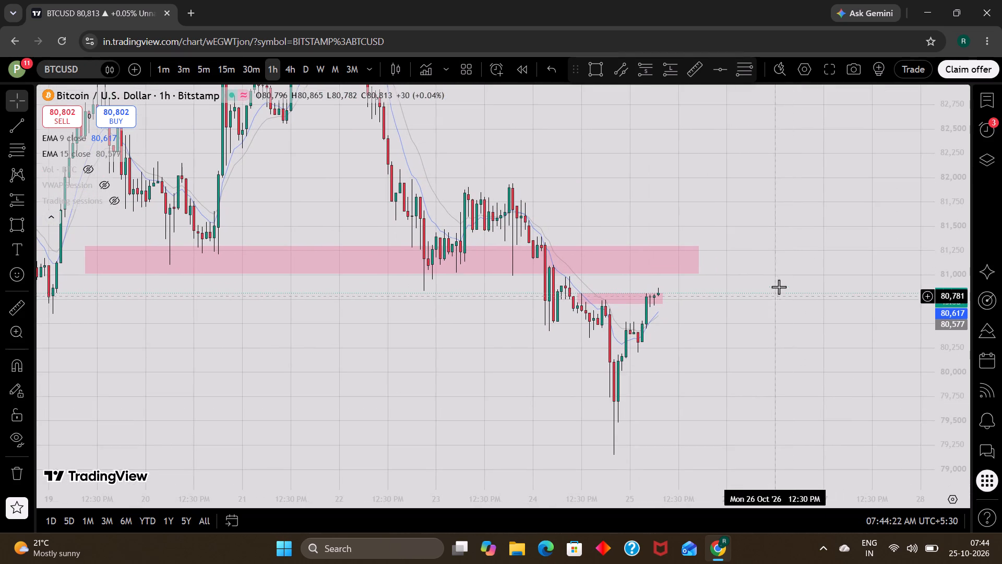
drag(781, 283, 779, 295)
click(779, 295)
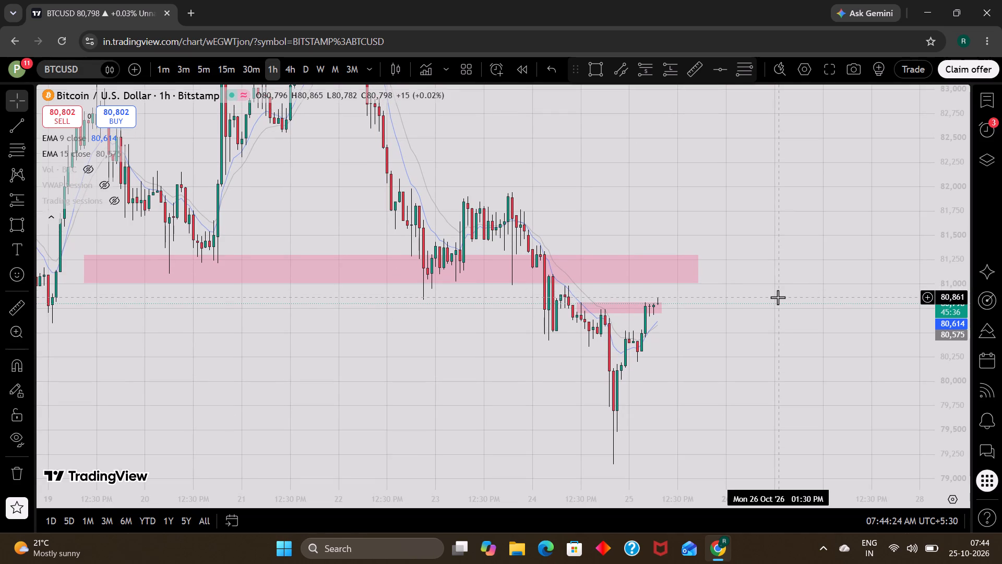
scroll(778, 297, up, 1)
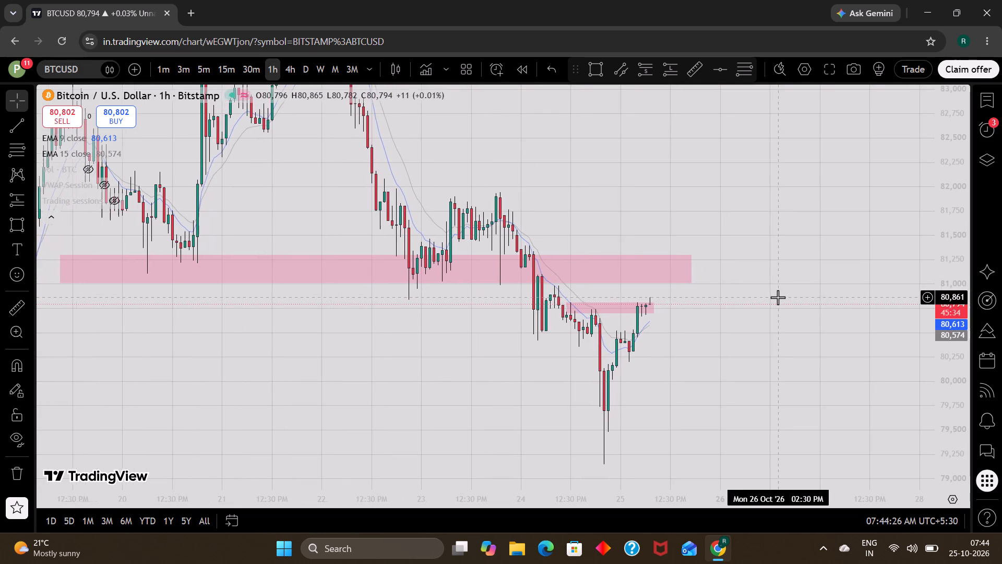
scroll(778, 297, up, 1)
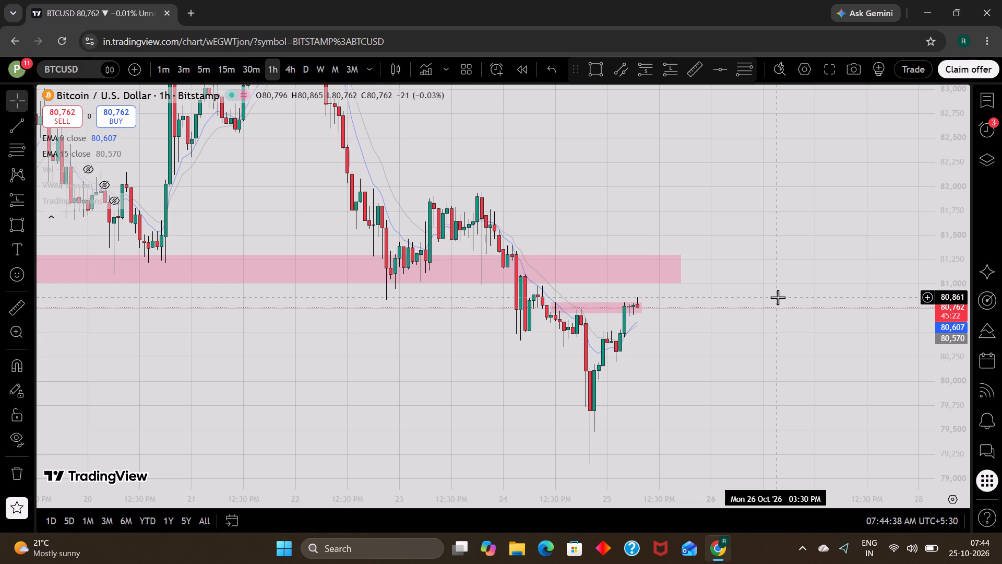
Switch BTCUSD to the 30m timeframe and examine the latest candles inside the smaller pink zone.
click(248, 73)
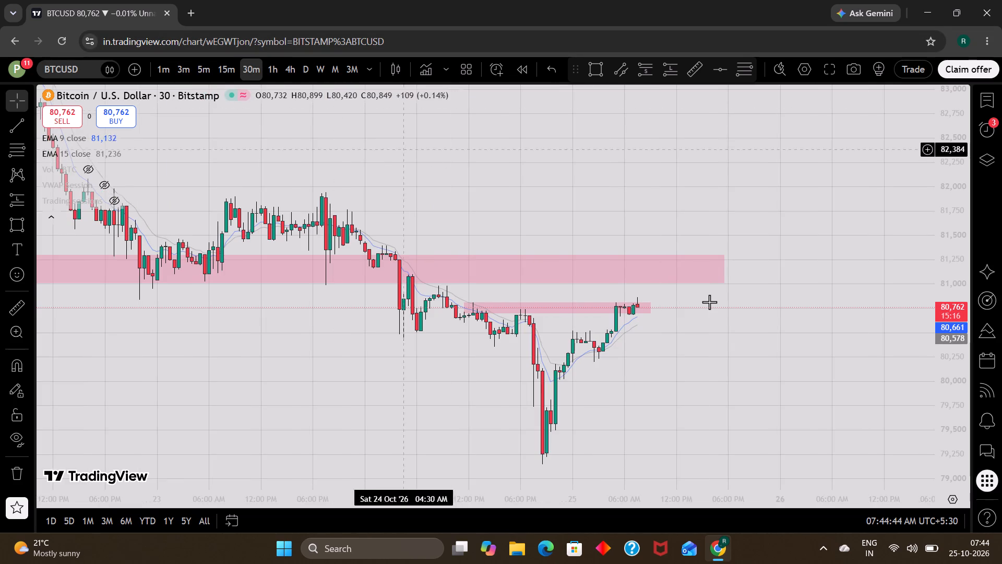
scroll(959, 367, up, 6)
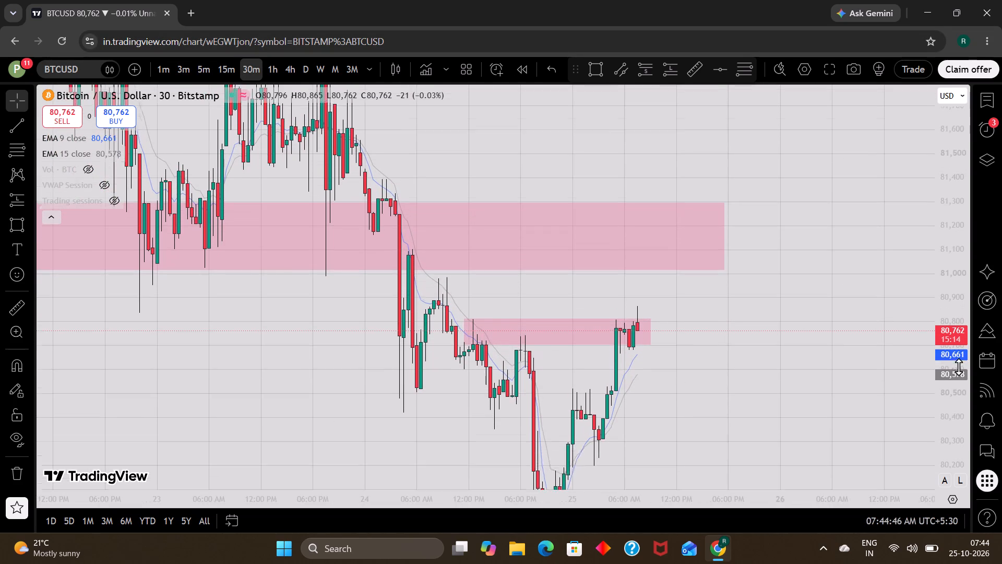
drag(794, 442, 815, 327)
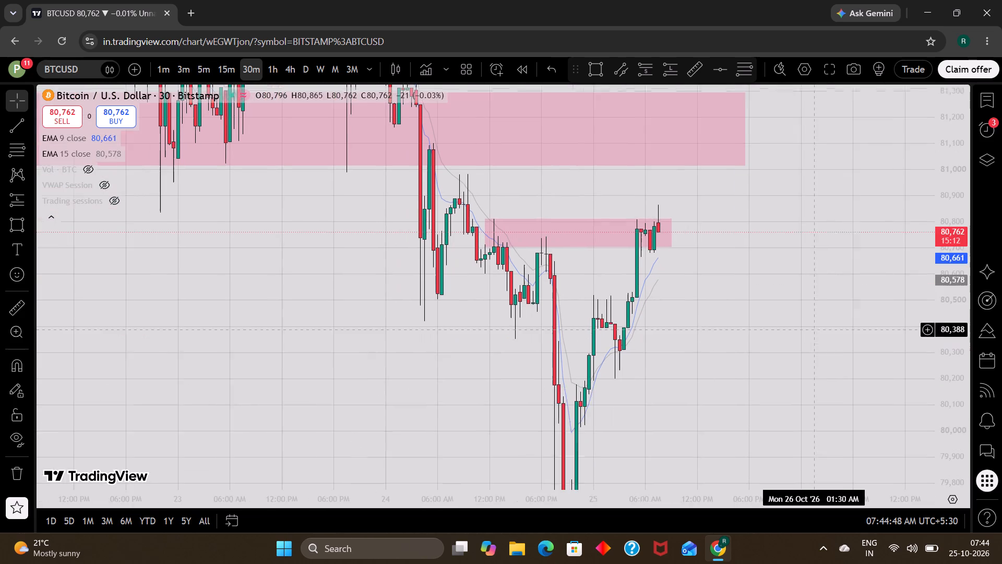
drag(815, 327, 816, 326)
scroll(724, 315, up, 1)
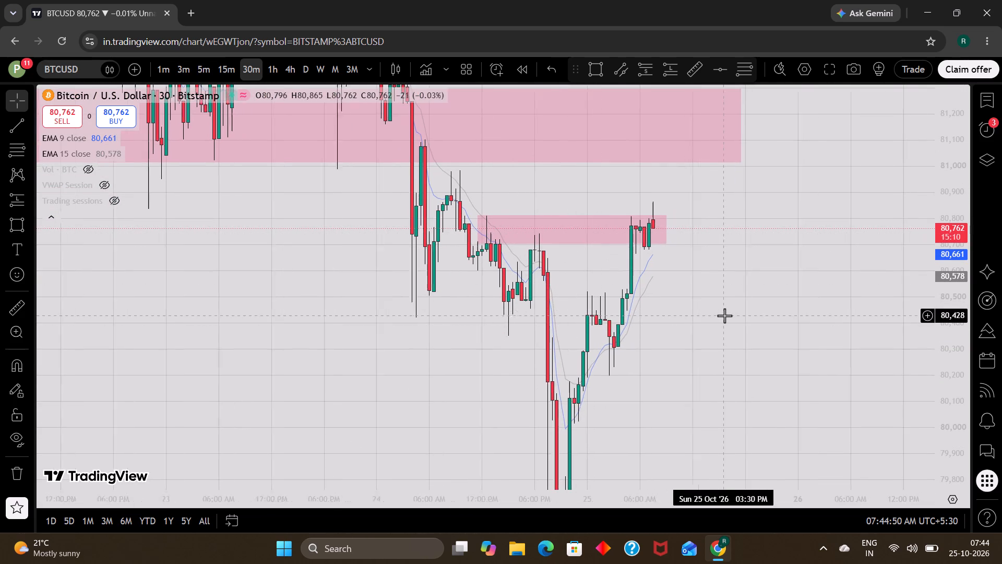
scroll(724, 315, up, 1)
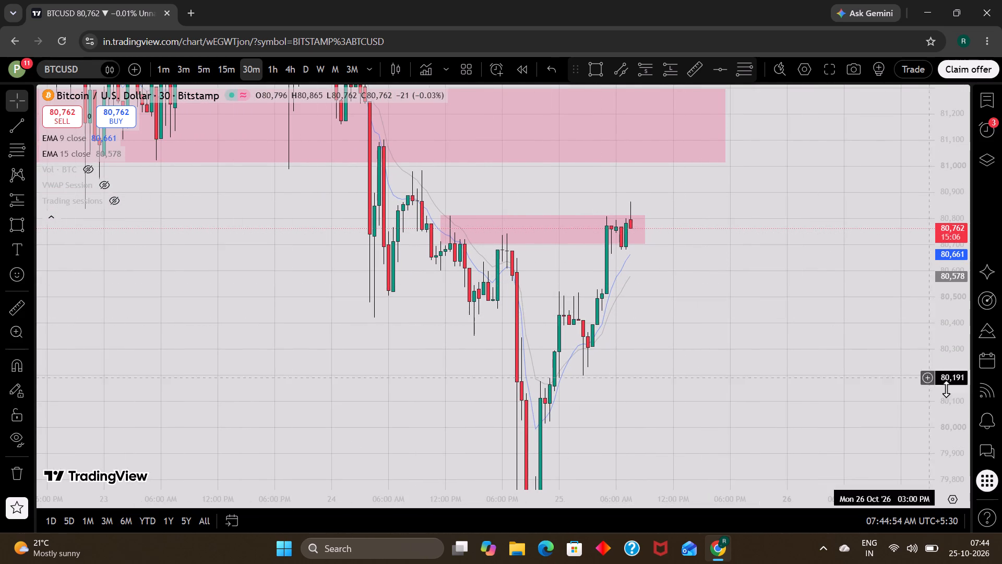
scroll(964, 386, down, 2)
scroll(621, 285, up, 1)
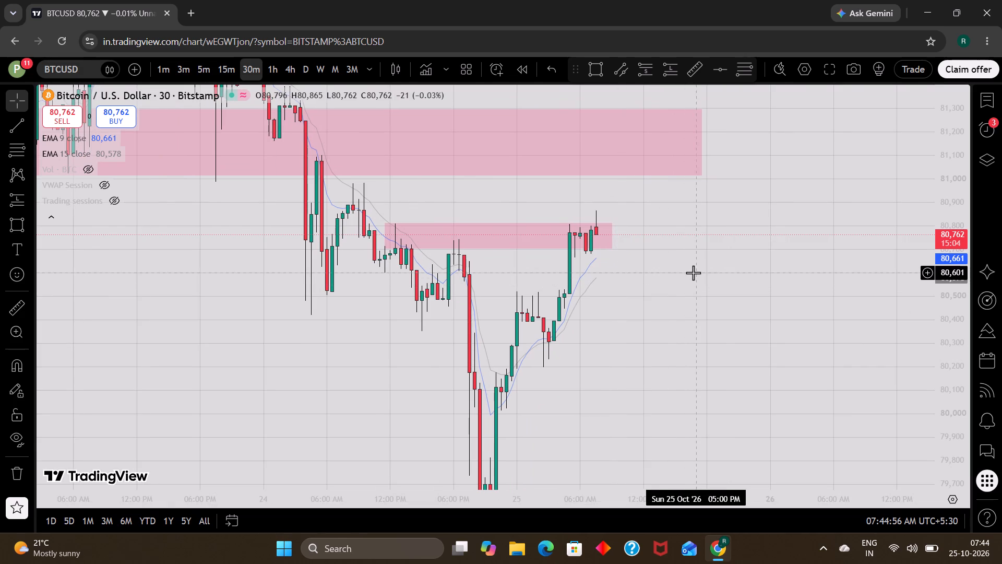
Examine the 30m decline and rebound since about 23 October in relation to both pink zones.
drag(693, 273, 682, 290)
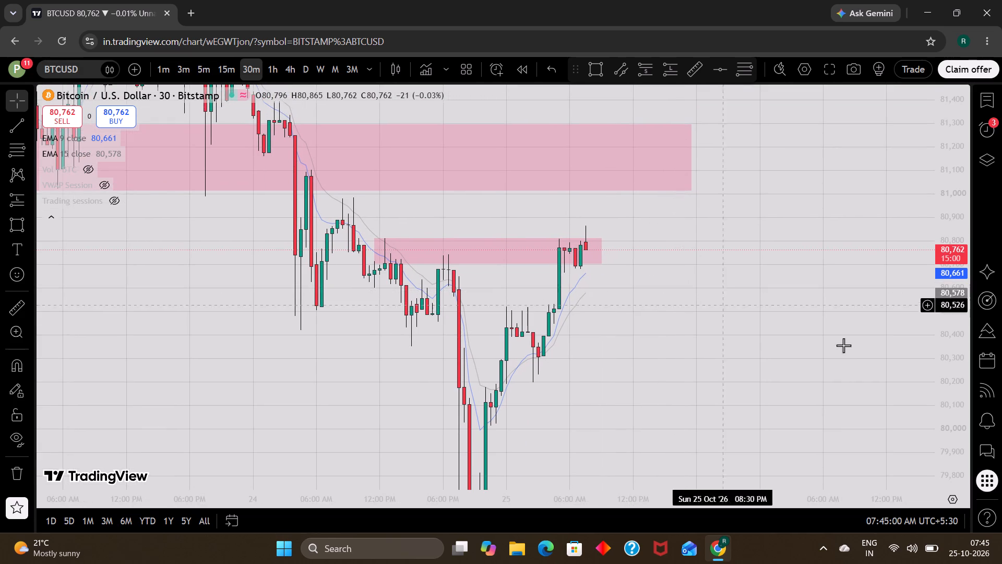
scroll(946, 374, down, 7)
drag(732, 336, 744, 336)
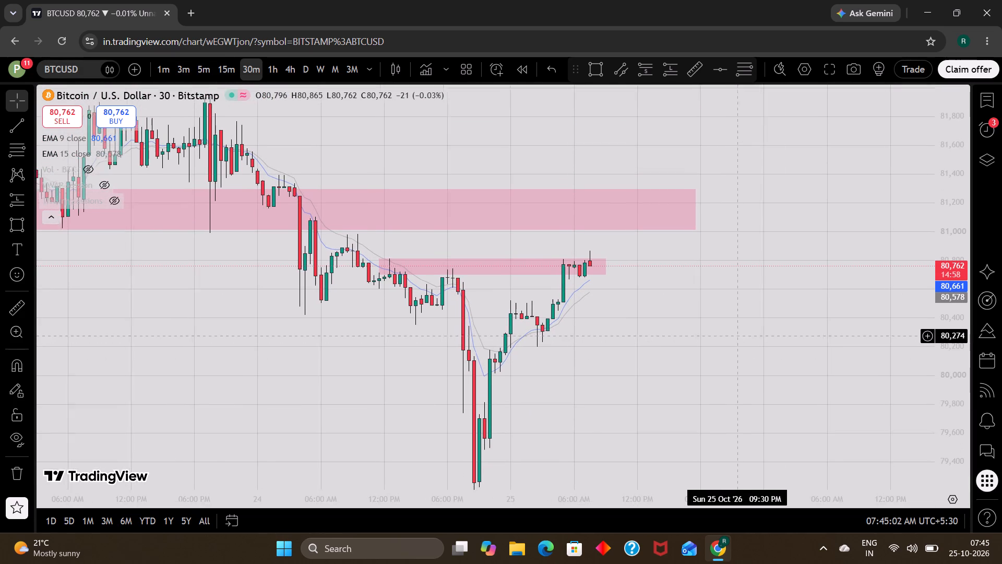
drag(744, 336, 763, 337)
scroll(763, 337, down, 1)
click(763, 337)
drag(763, 337, 764, 357)
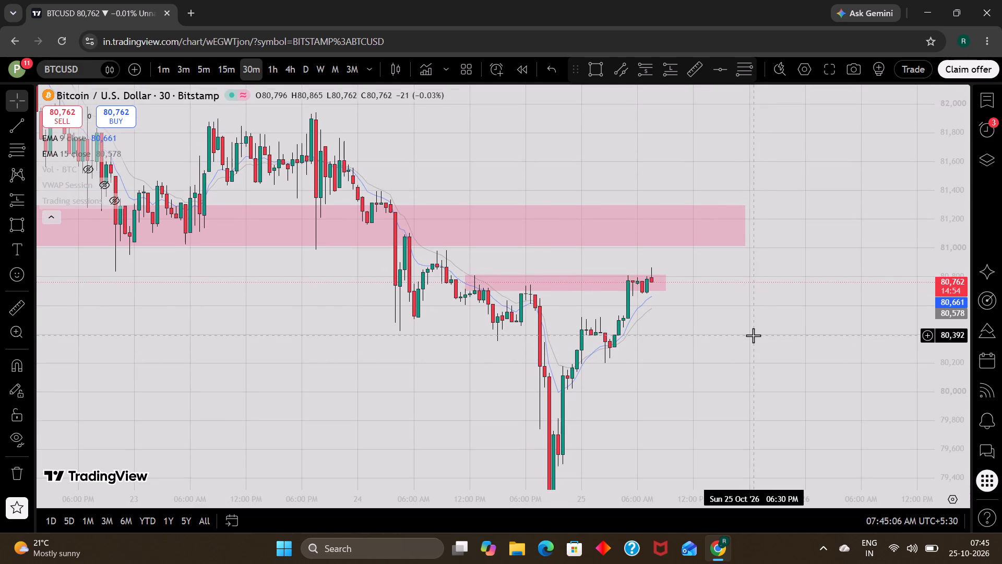
drag(753, 335, 731, 329)
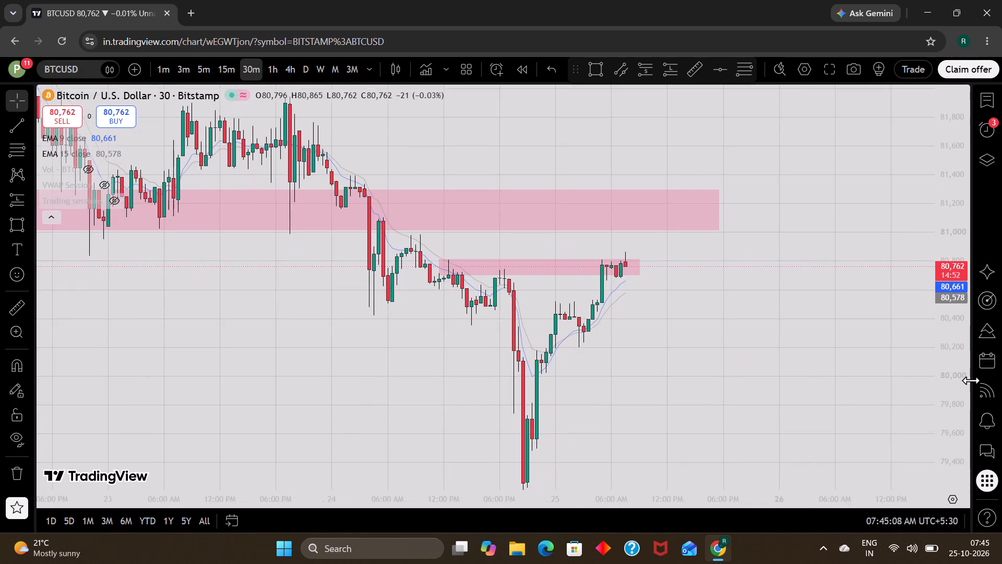
scroll(968, 379, up, 4)
scroll(785, 327, up, 1)
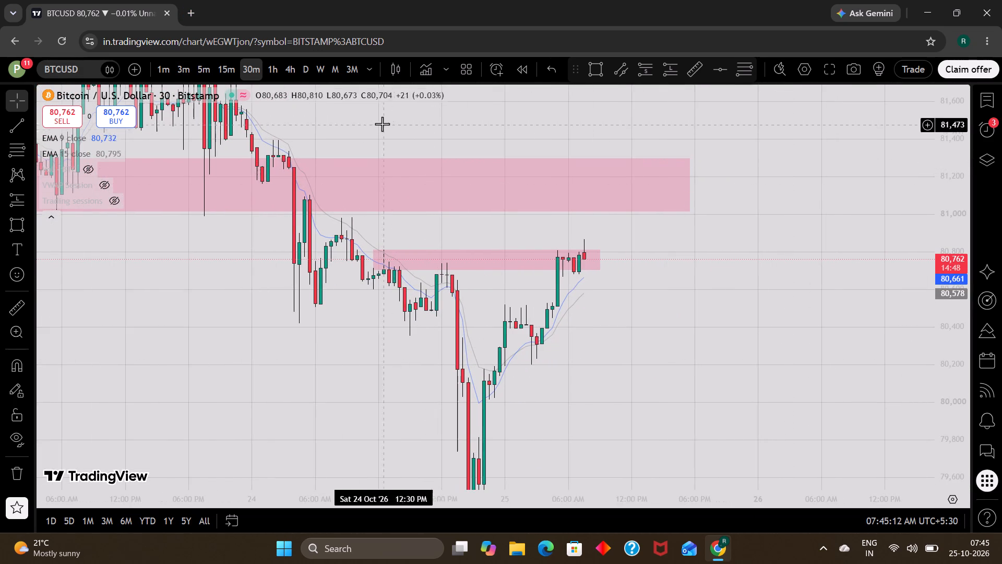
Switch BTCUSD to the 1h timeframe and check the latest candles against both pink zones.
click(270, 66)
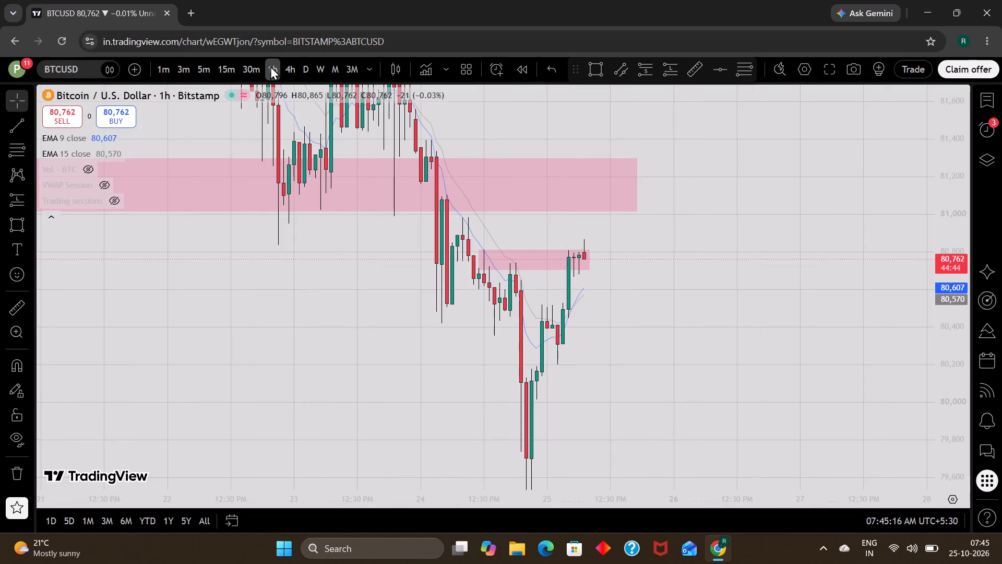
scroll(688, 350, up, 1)
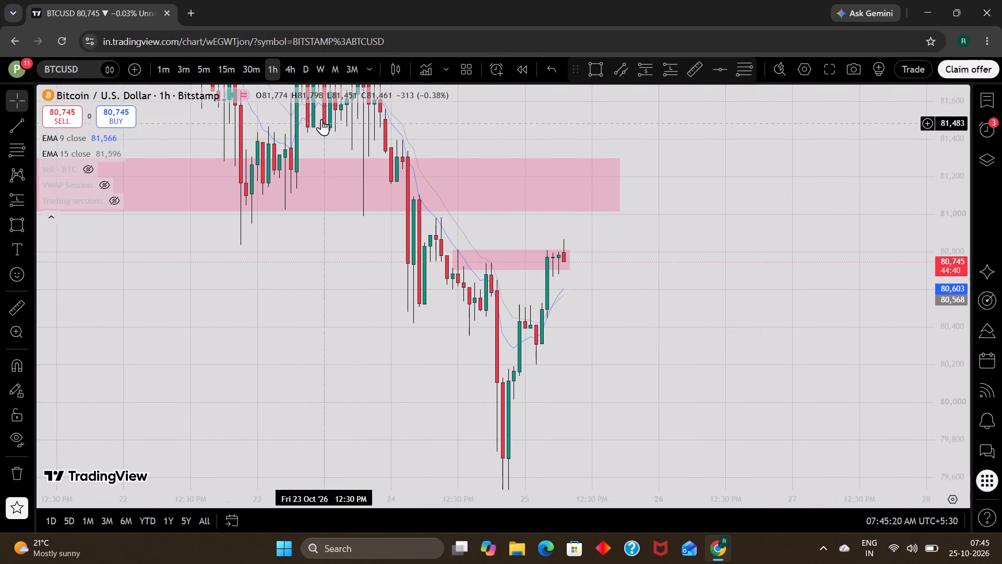
Switch BTCUSD through 30m to the 15m timeframe and examine the candles in and around the smaller pink zone.
click(257, 81)
click(236, 75)
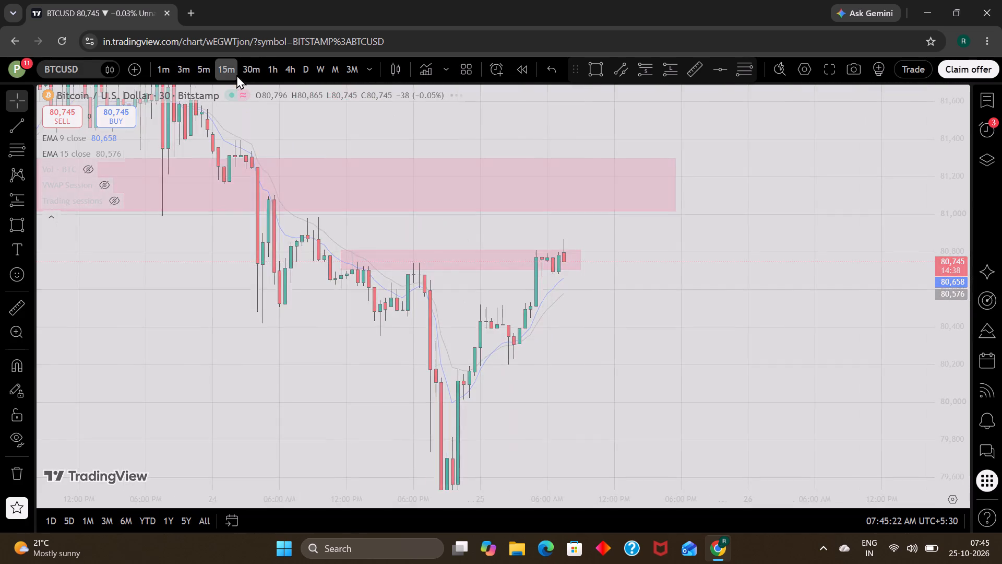
scroll(804, 403, up, 1)
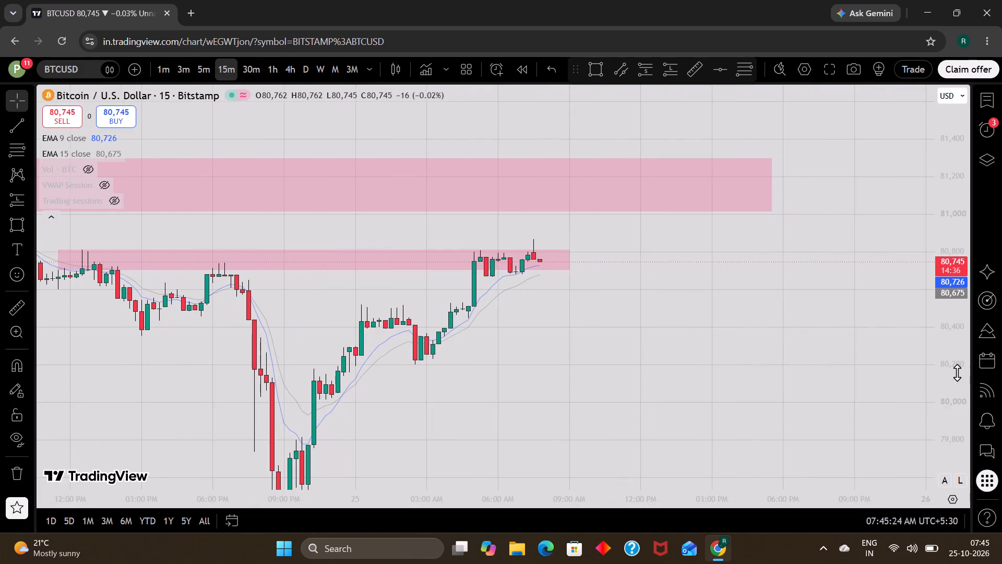
scroll(957, 372, up, 8)
drag(695, 269, 705, 300)
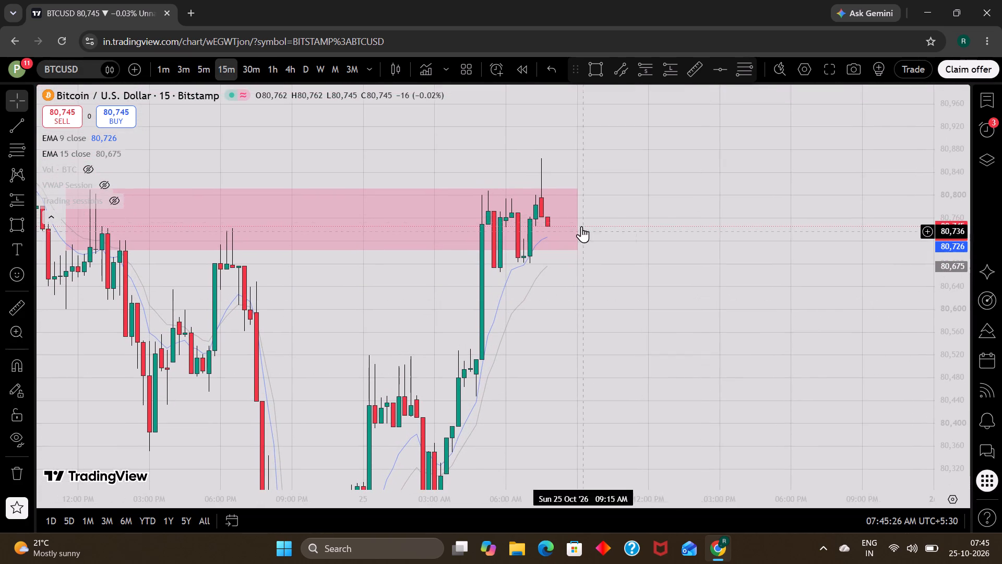
scroll(703, 321, up, 1)
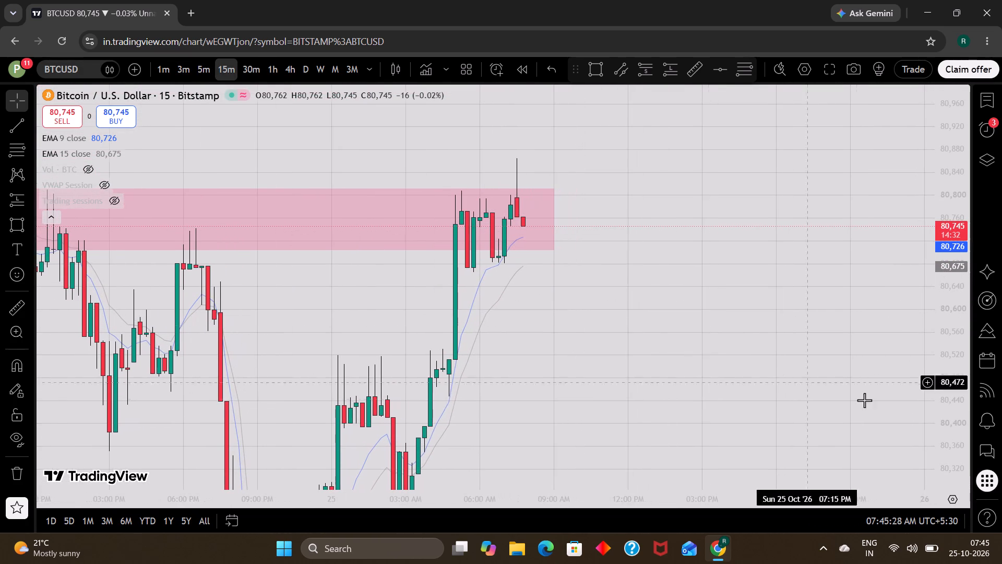
scroll(957, 389, down, 2)
scroll(827, 381, down, 3)
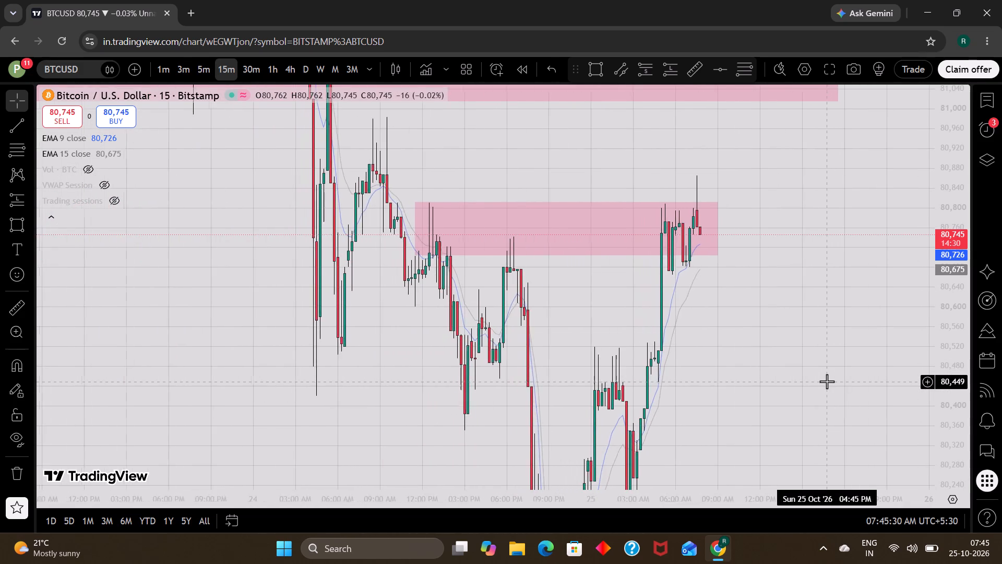
scroll(827, 381, up, 2)
Switch BTCUSD to the 5m timeframe and examine the 25 October rally into the smaller pink zone.
click(203, 67)
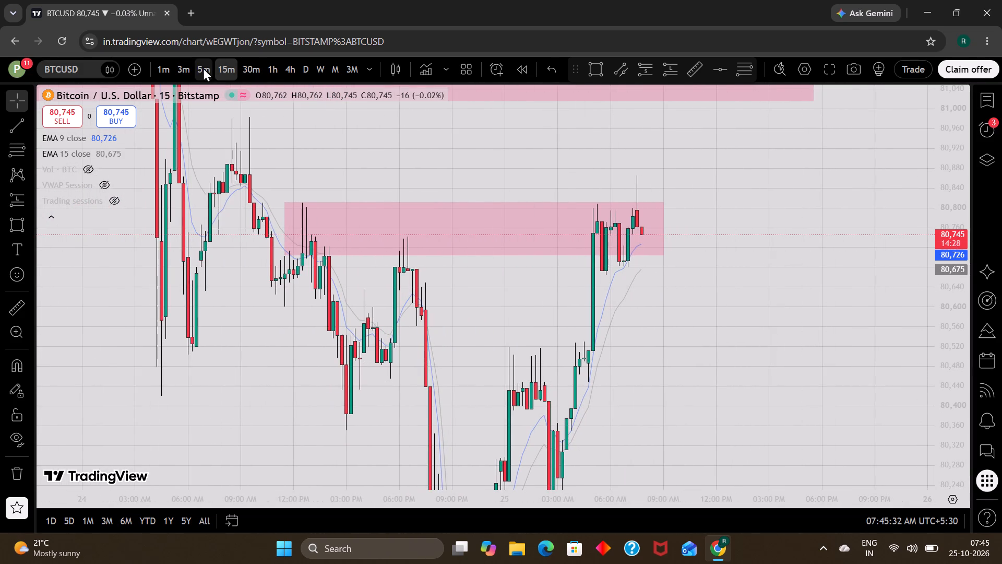
scroll(666, 353, up, 2)
scroll(666, 353, down, 2)
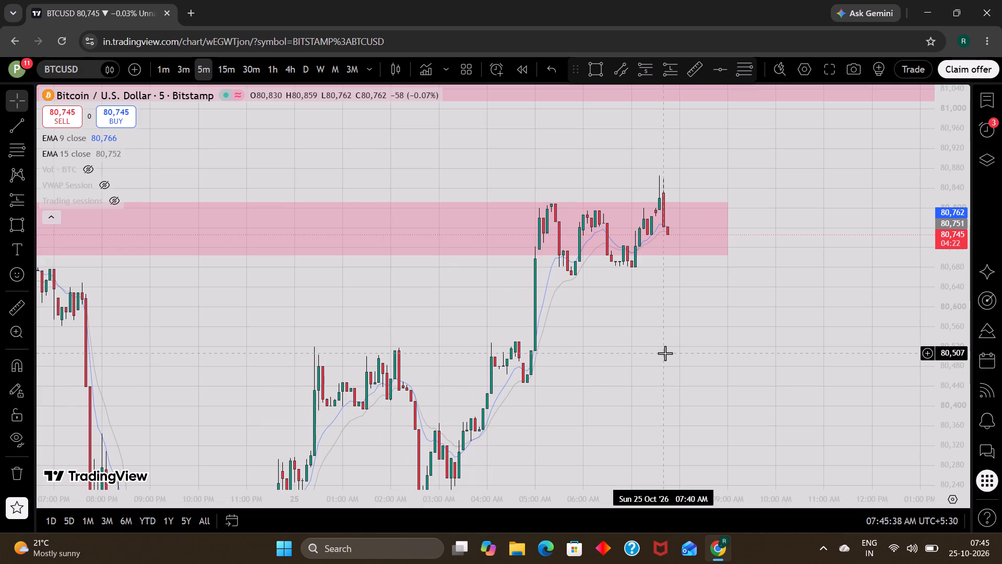
scroll(665, 353, down, 1)
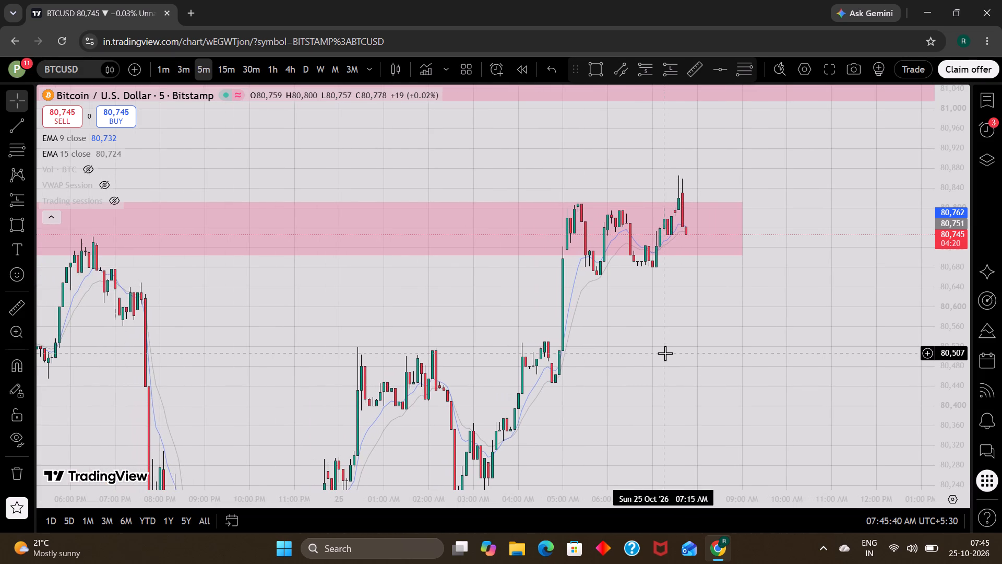
drag(665, 353, 663, 347)
scroll(663, 347, up, 1)
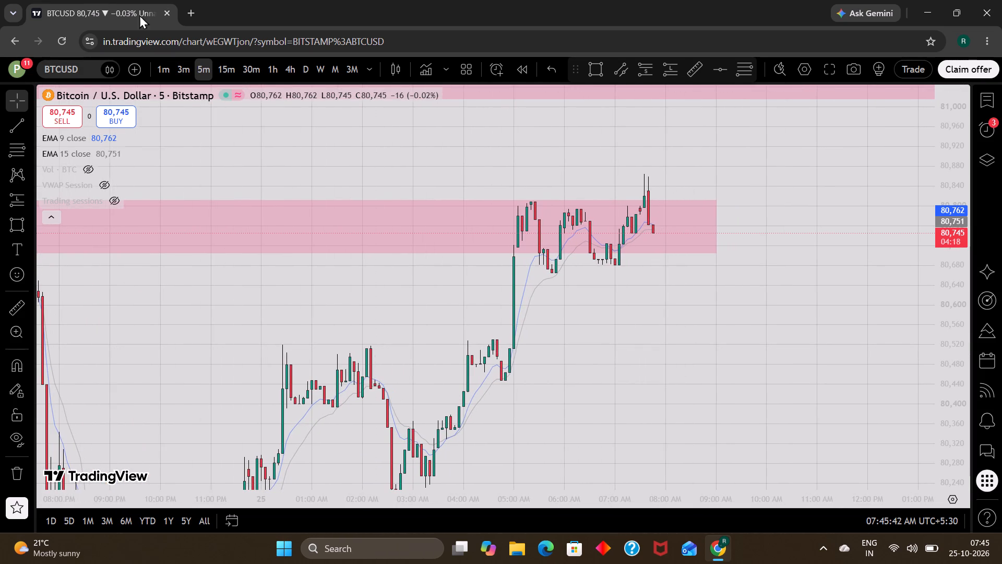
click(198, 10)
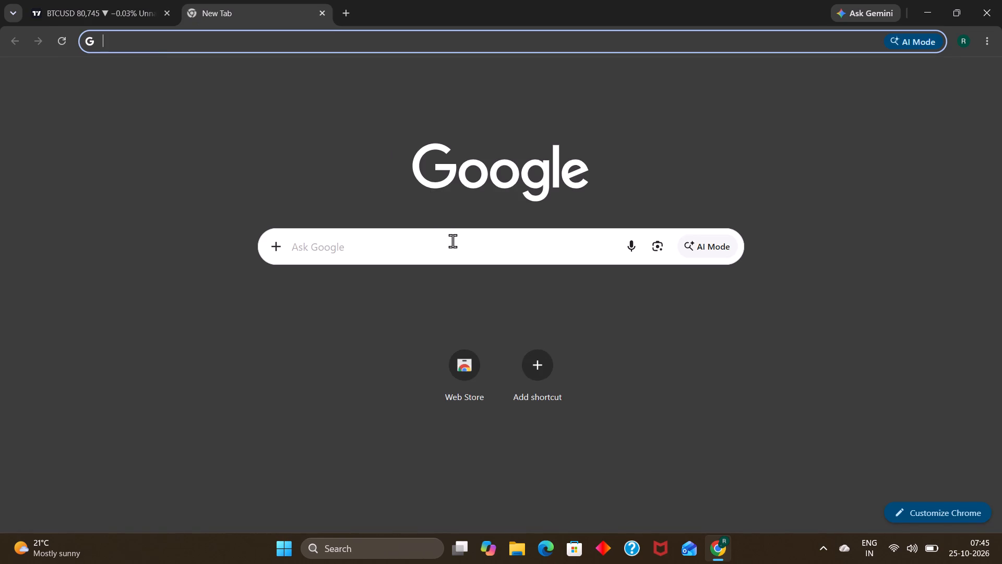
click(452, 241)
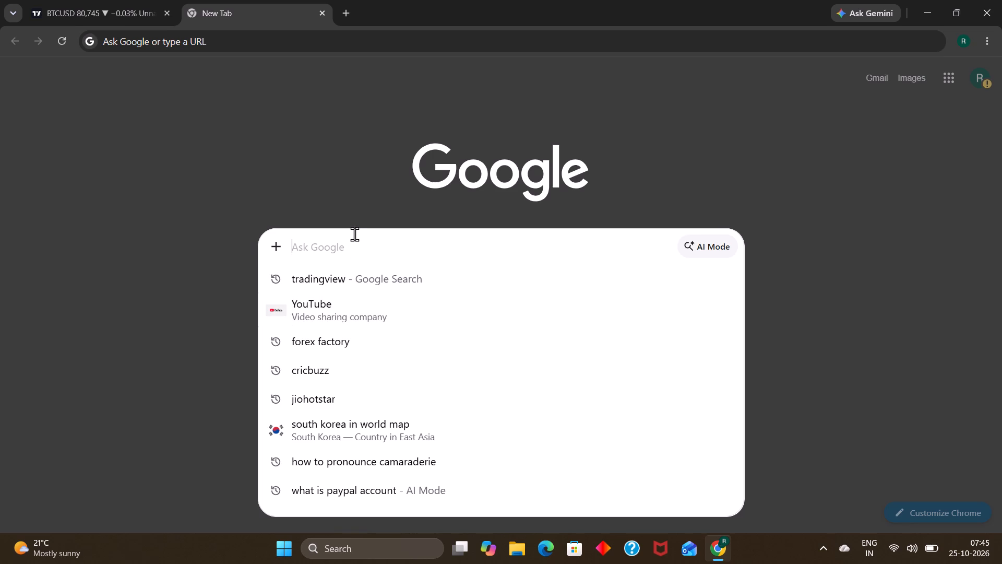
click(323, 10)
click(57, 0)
Examine the most recent 5m candles inside the smaller pink zone more closely.
scroll(691, 383, up, 1)
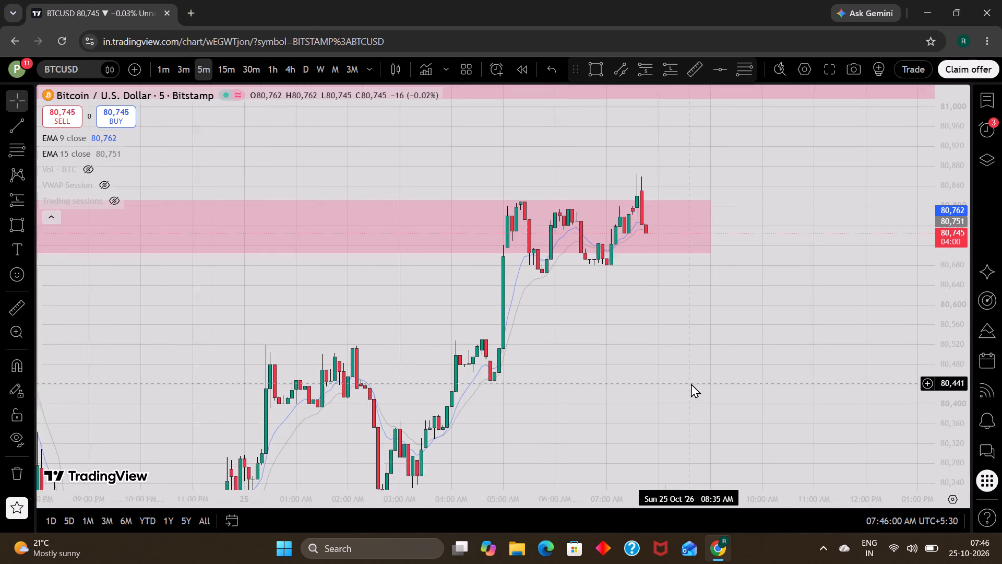
scroll(691, 383, up, 1)
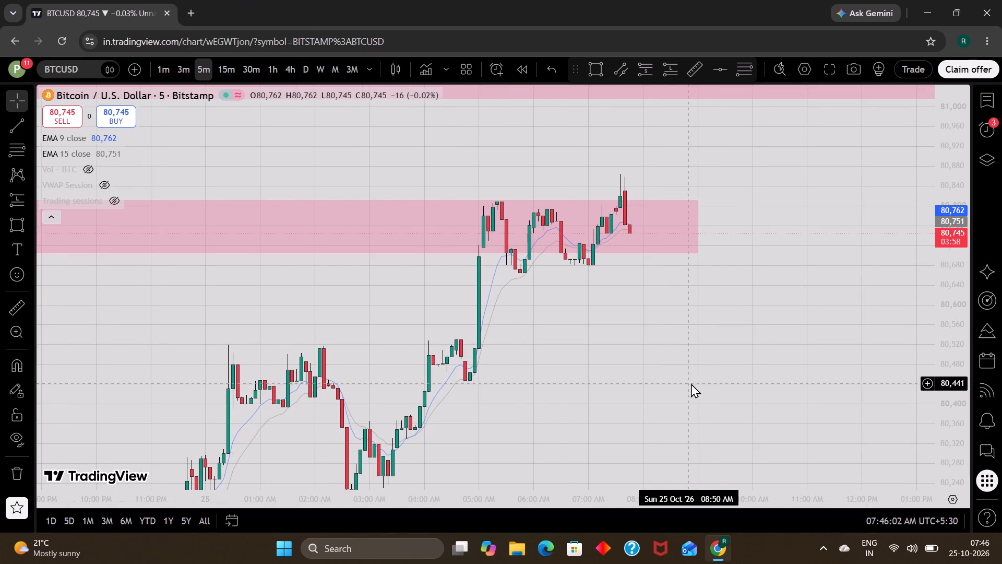
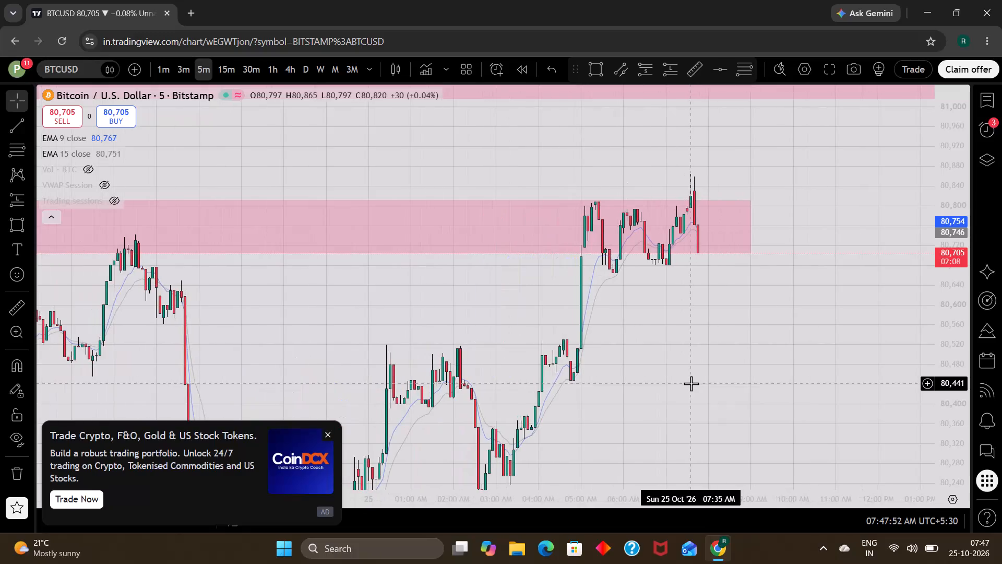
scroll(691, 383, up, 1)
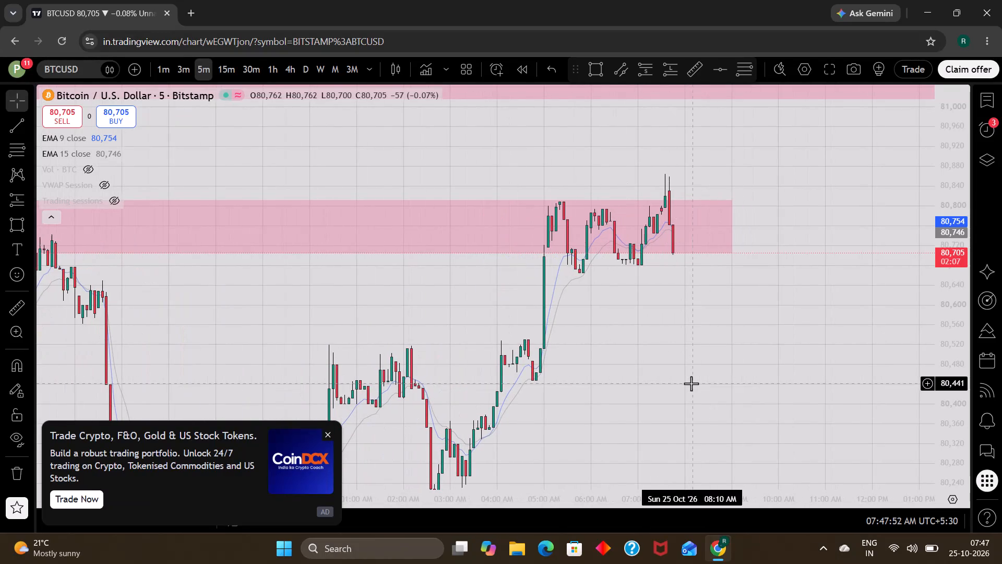
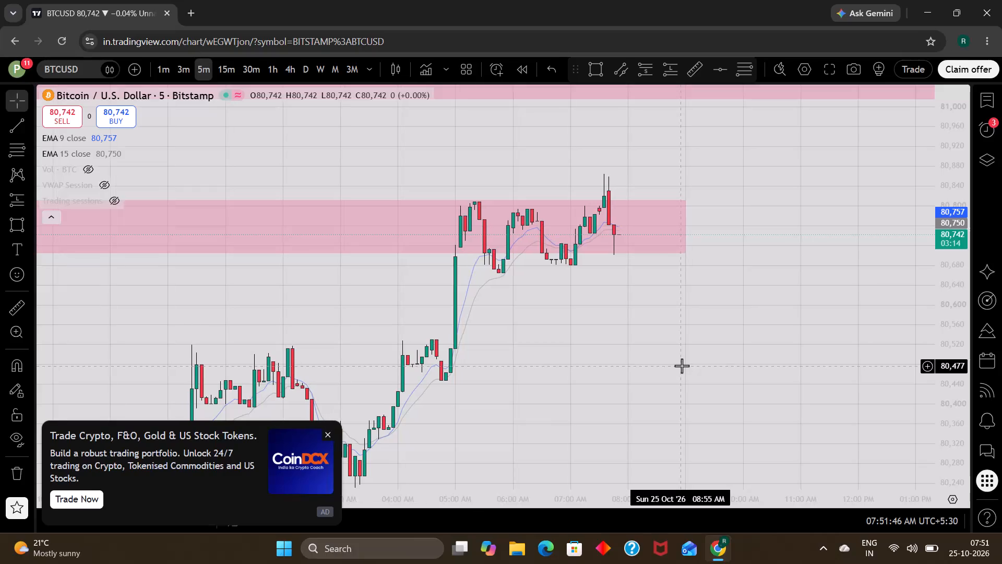
Examine Bitcoin's price against the marked pink zones on the 15-minute and 30-minute charts.
click(228, 58)
scroll(674, 361, up, 1)
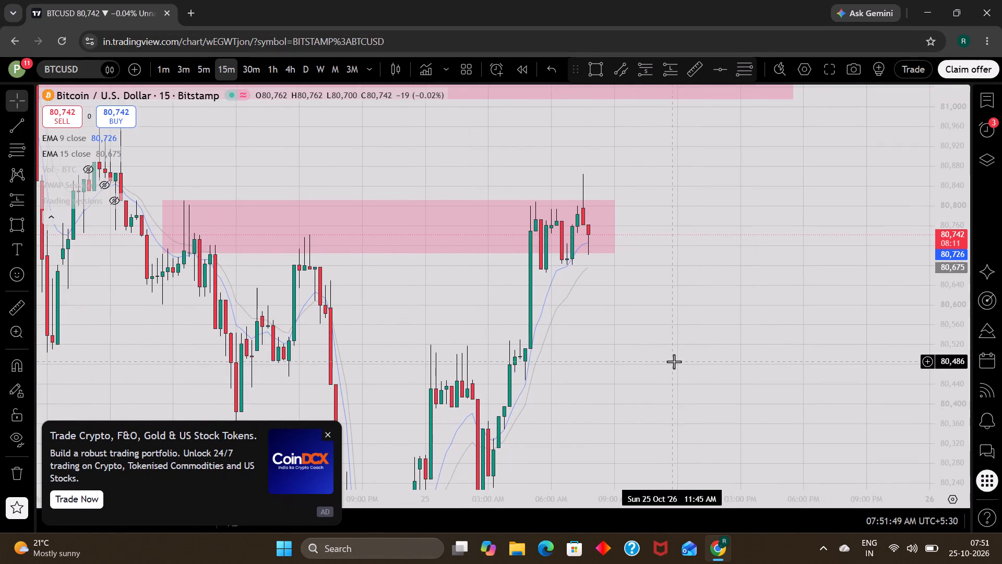
scroll(938, 395, down, 5)
scroll(698, 350, down, 2)
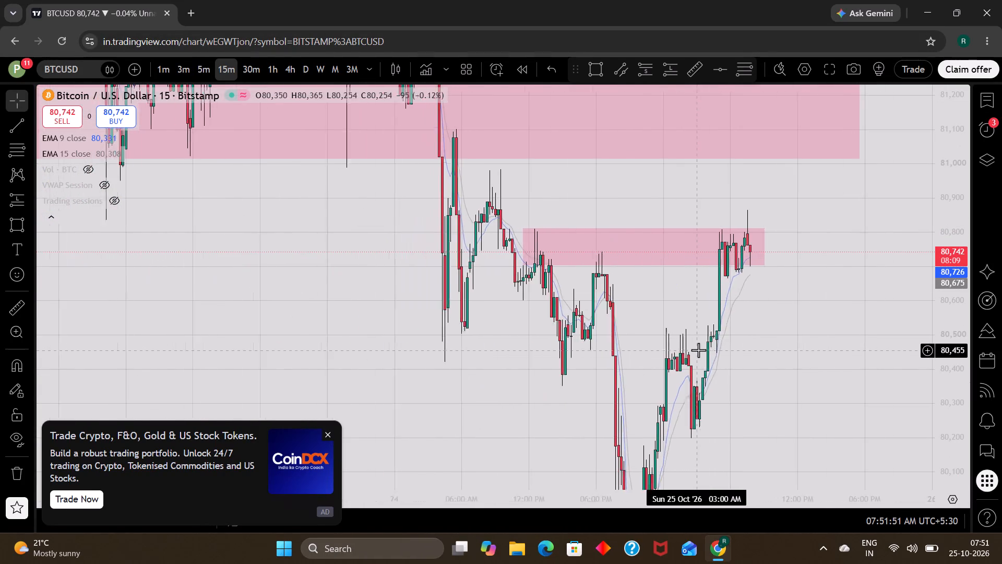
scroll(698, 350, up, 2)
scroll(590, 306, up, 1)
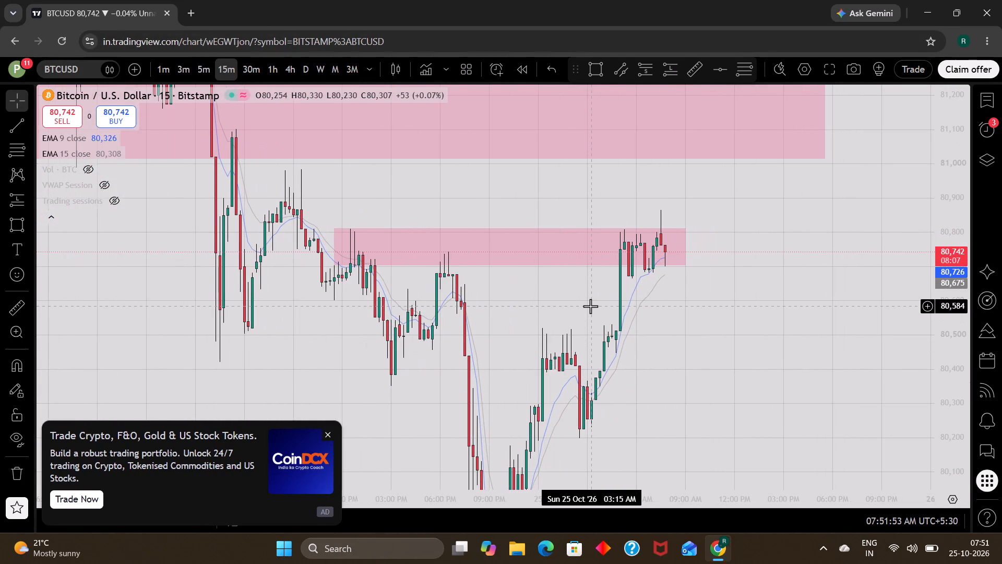
click(255, 63)
scroll(698, 381, up, 1)
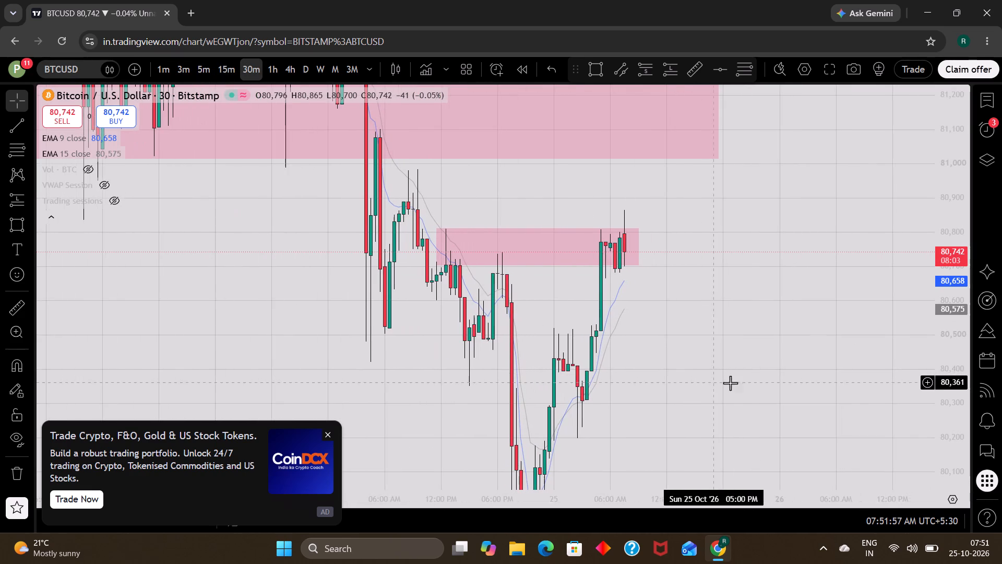
scroll(969, 391, down, 6)
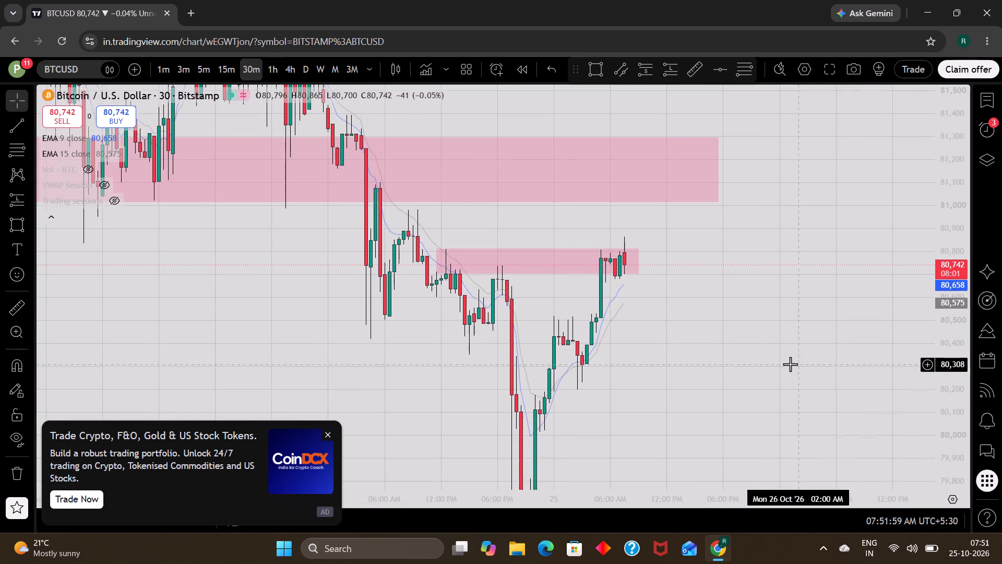
scroll(786, 365, up, 1)
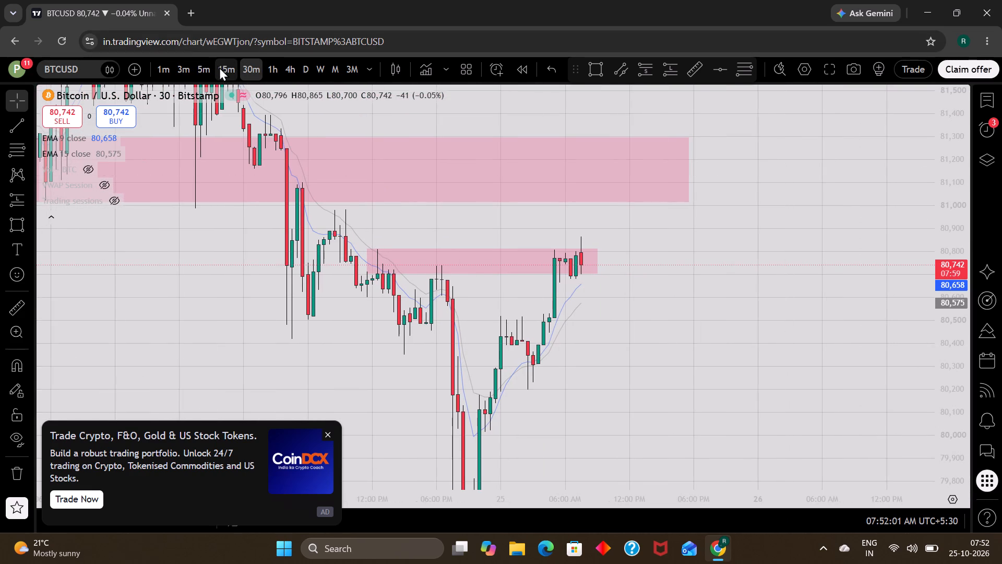
Return the chart to the 5-minute timeframe and examine the latest candles within the lower pink zone.
click(219, 67)
click(209, 67)
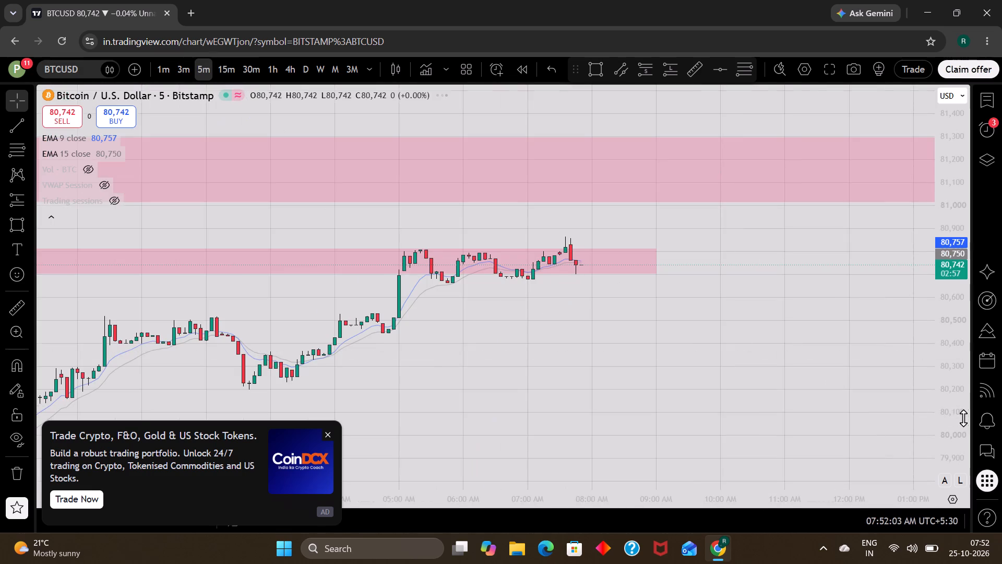
scroll(953, 423, up, 7)
scroll(815, 354, up, 1)
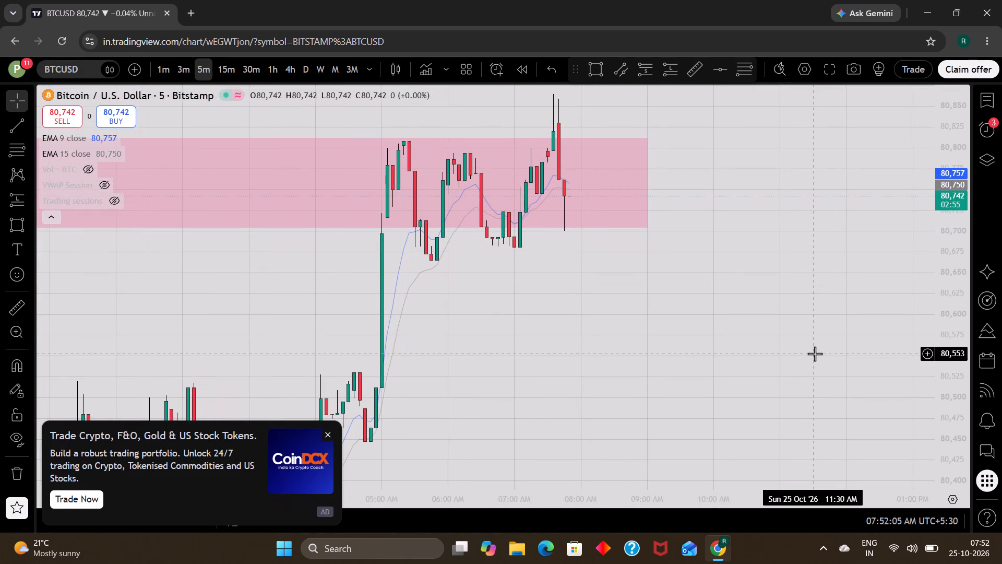
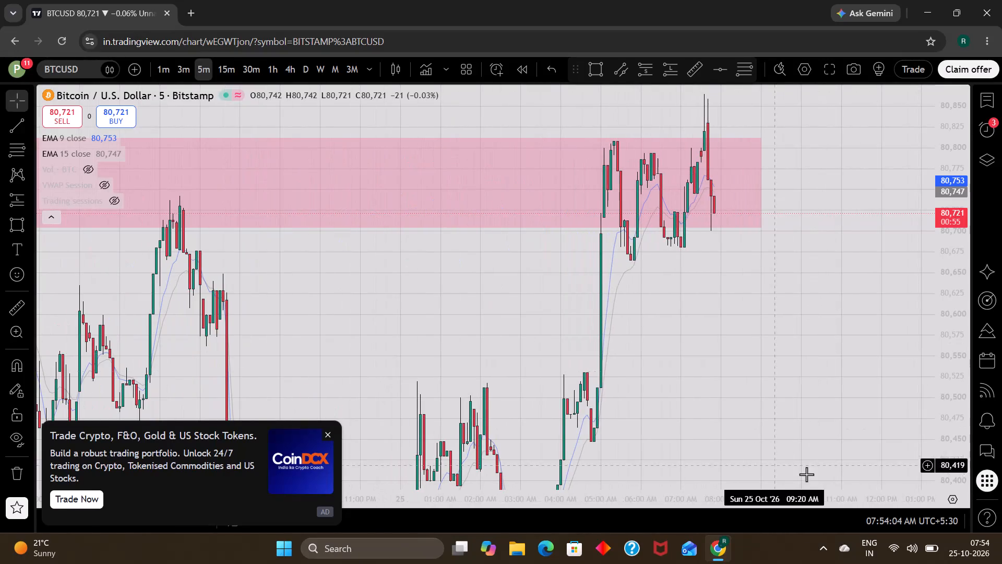
Dismiss the CoinDCX advertisement covering the chart.
click(326, 432)
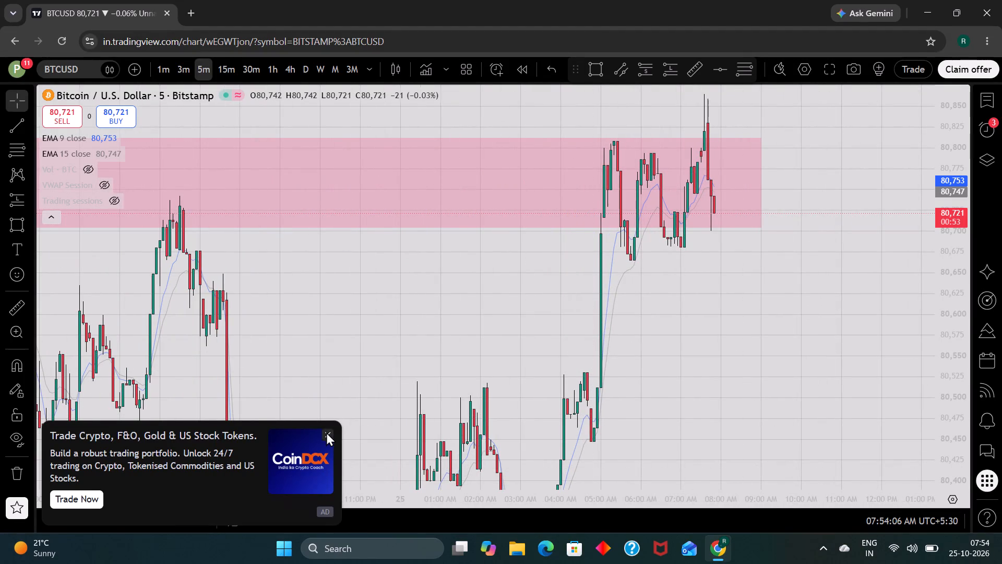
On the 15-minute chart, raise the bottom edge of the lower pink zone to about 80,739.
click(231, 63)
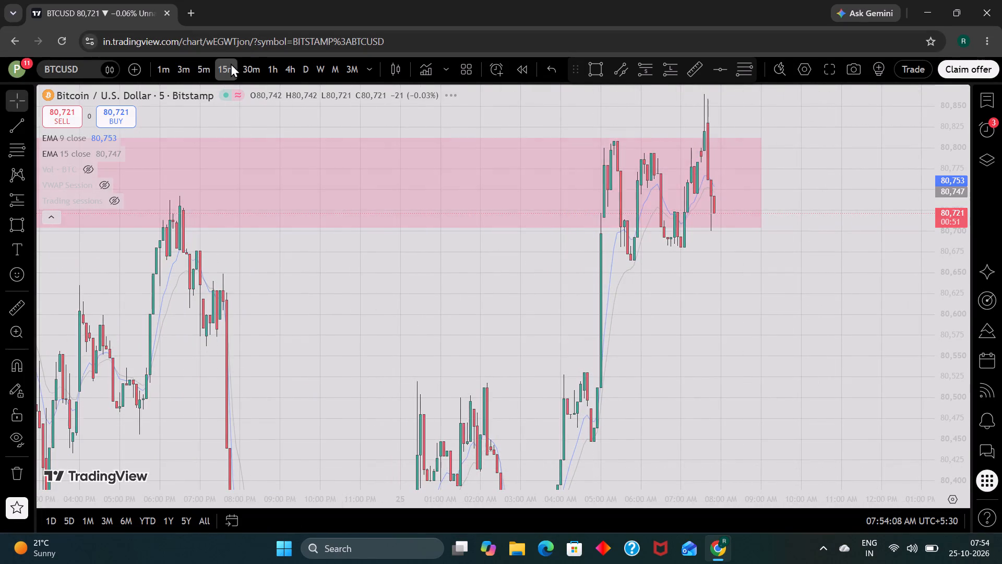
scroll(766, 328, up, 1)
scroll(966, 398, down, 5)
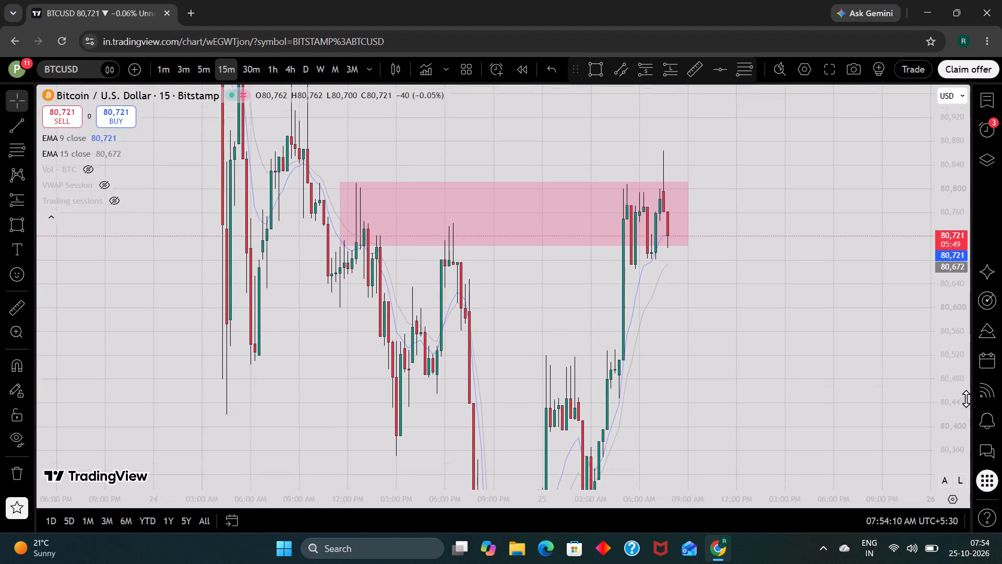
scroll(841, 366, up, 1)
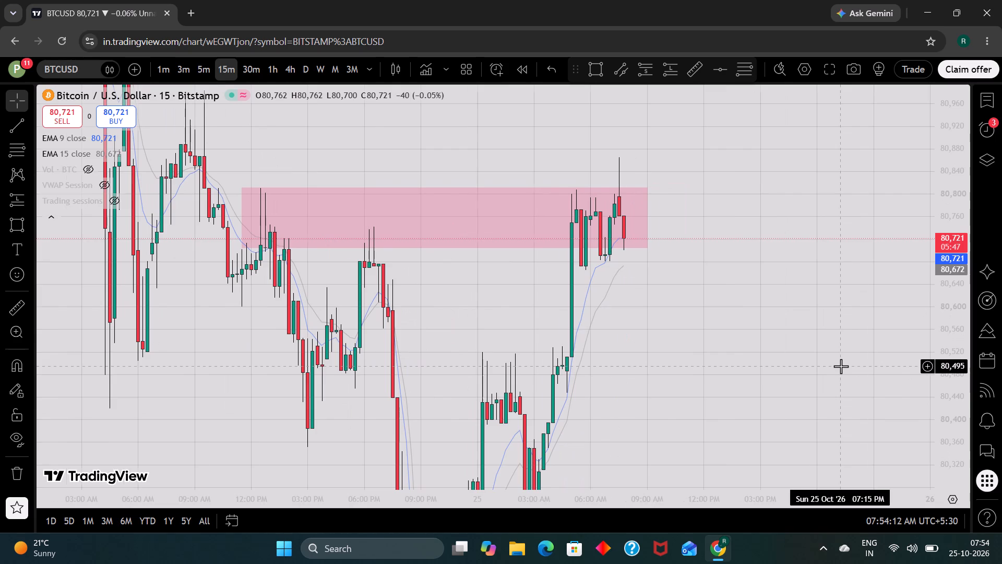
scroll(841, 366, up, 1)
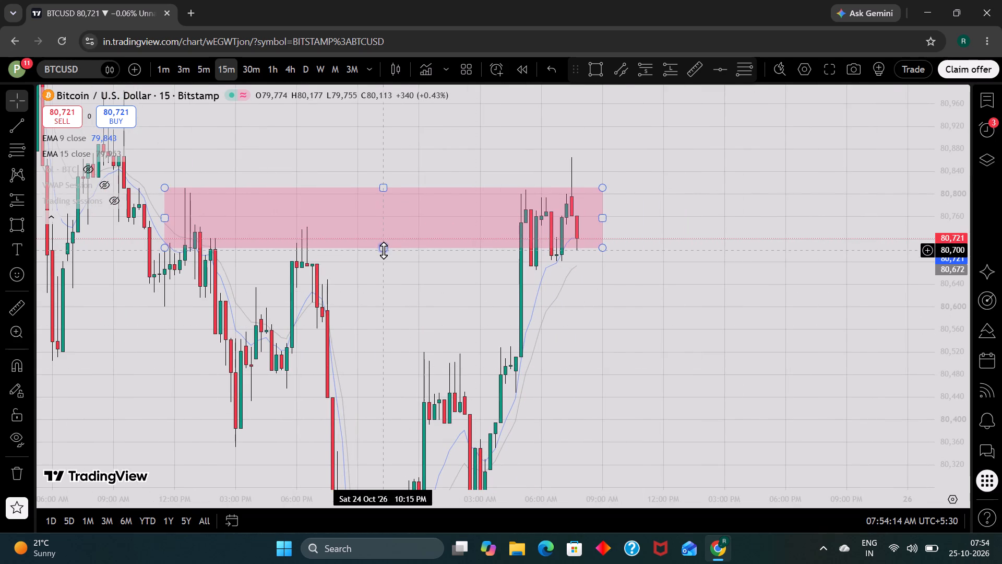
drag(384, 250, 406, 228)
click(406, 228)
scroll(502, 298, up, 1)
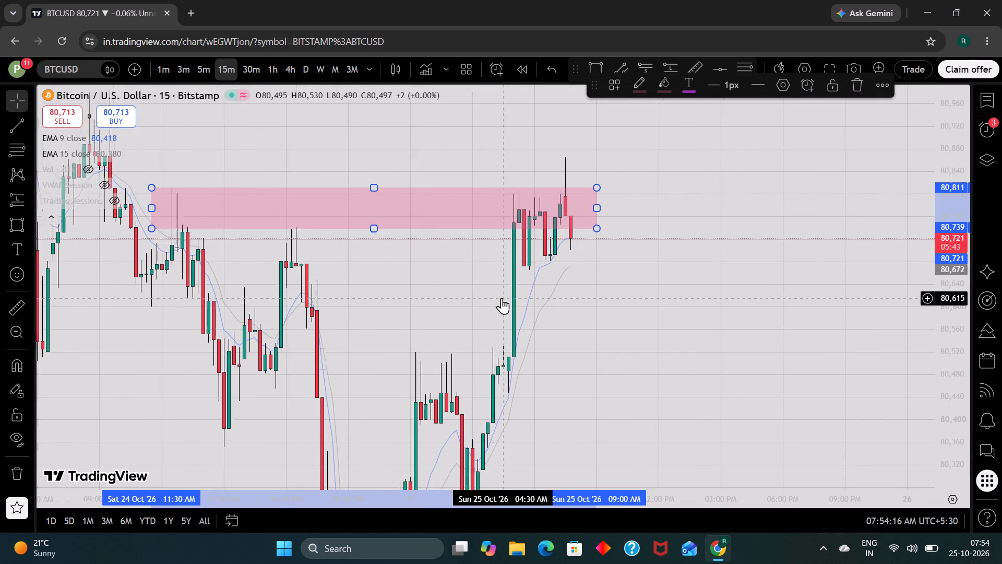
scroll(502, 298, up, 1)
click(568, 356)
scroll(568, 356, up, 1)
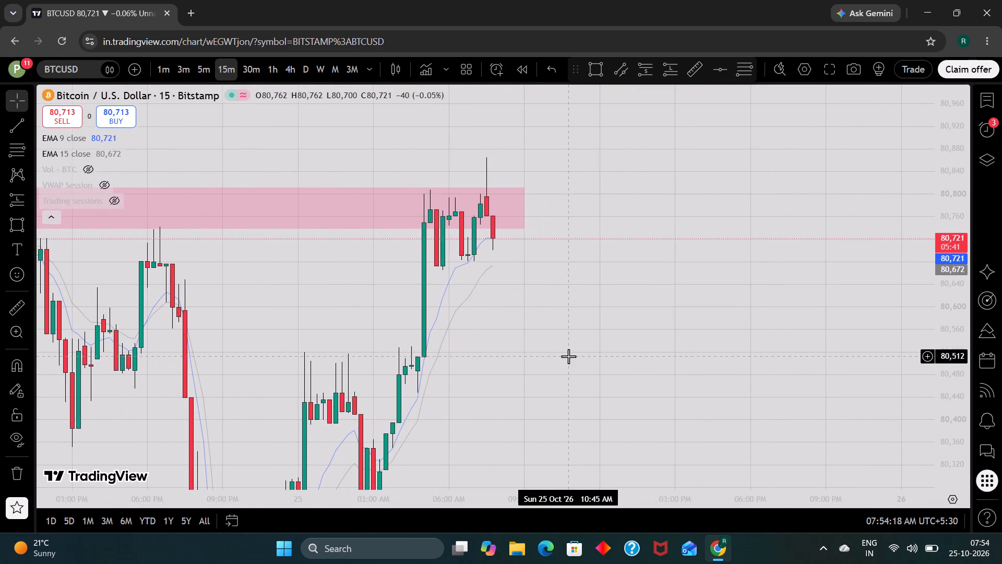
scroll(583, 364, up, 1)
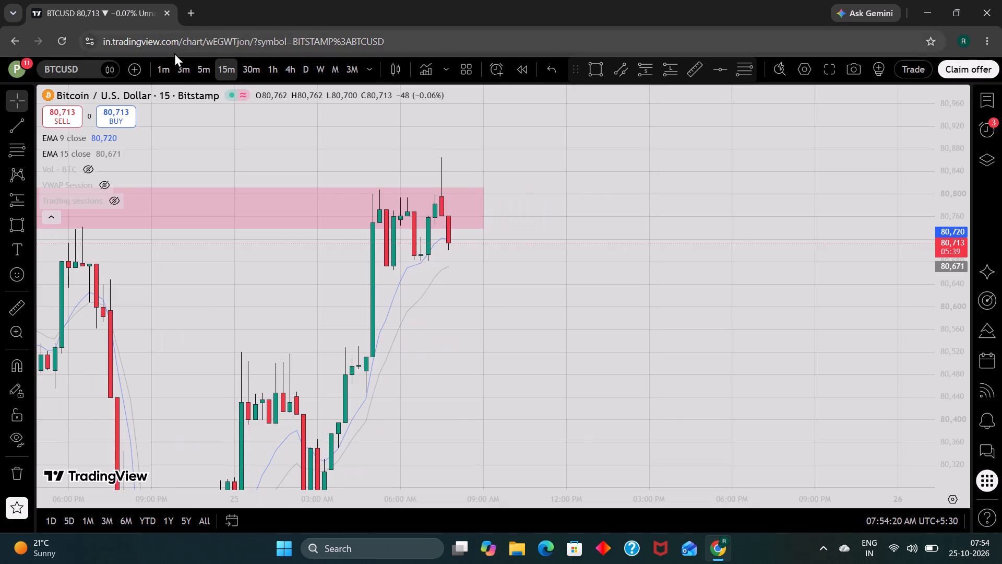
Examine Bitcoin's recent candles against the lower and upper pink zones on the 5-minute chart.
click(197, 66)
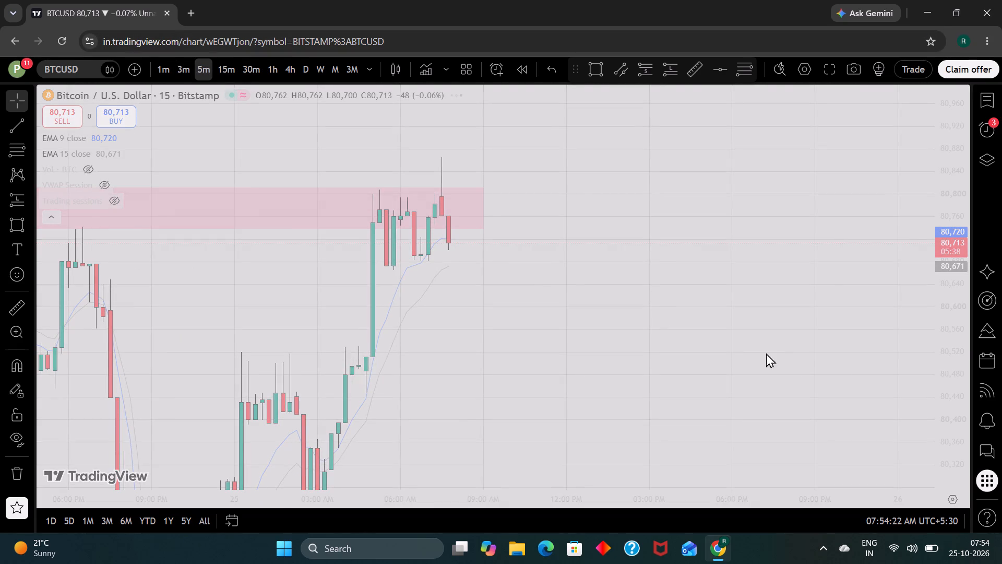
scroll(931, 316, up, 5)
scroll(880, 306, down, 7)
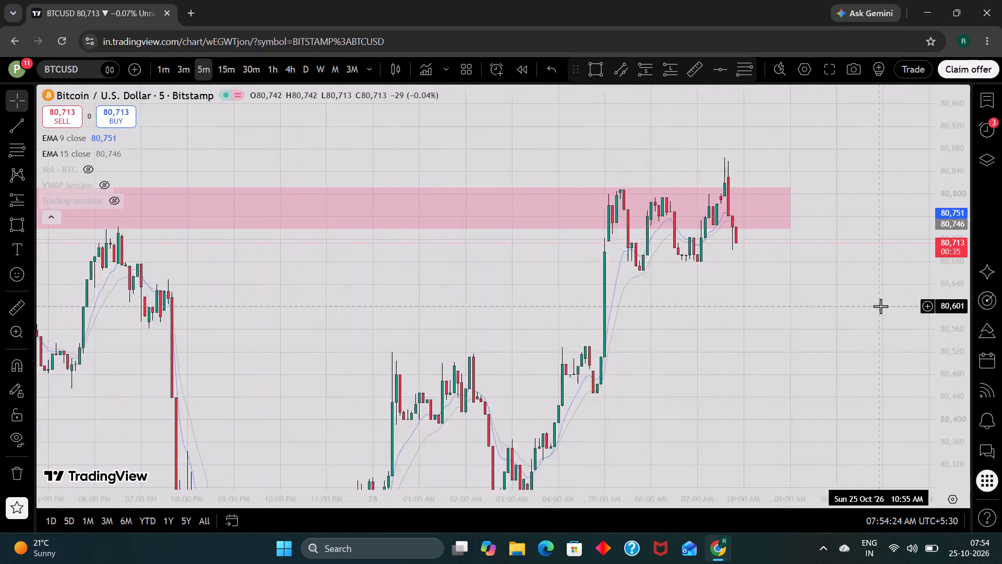
scroll(879, 306, up, 2)
scroll(879, 306, down, 1)
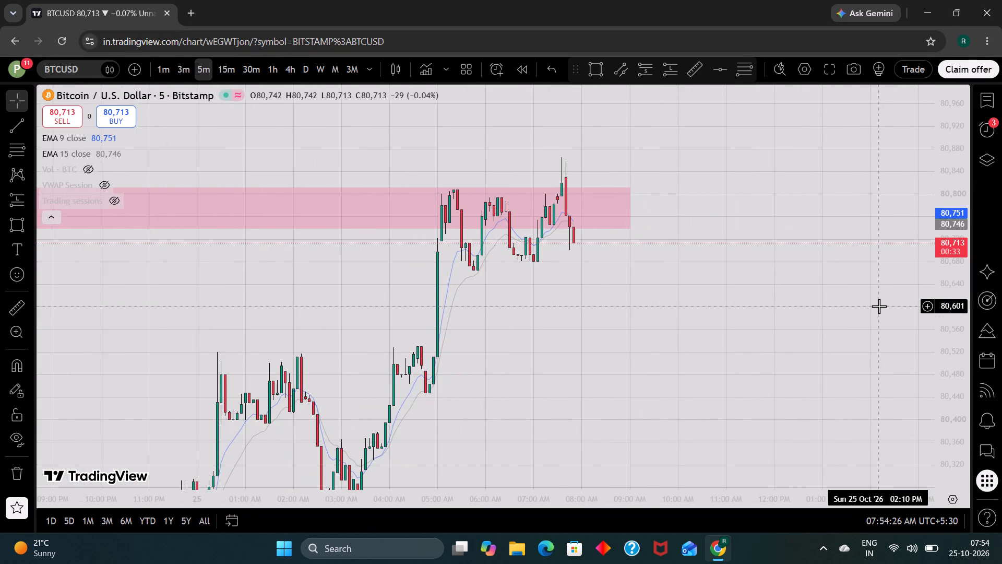
scroll(879, 306, down, 2)
scroll(879, 306, up, 1)
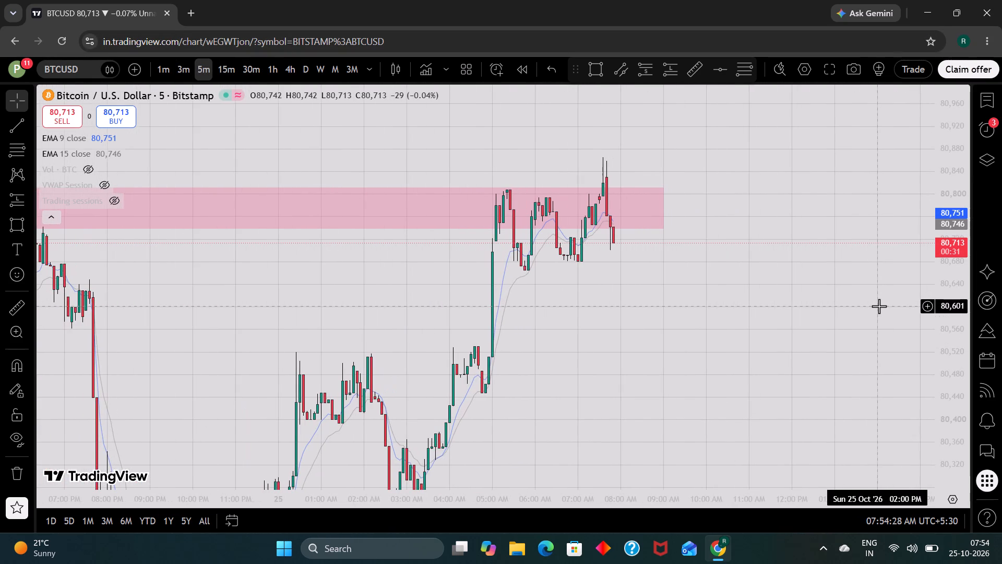
scroll(879, 306, down, 1)
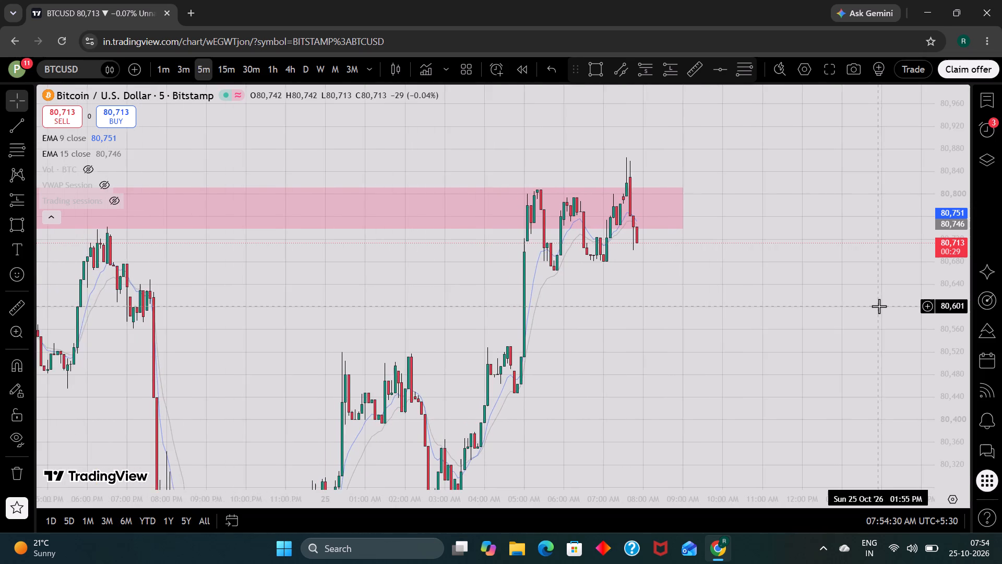
scroll(879, 306, up, 1)
scroll(879, 306, down, 4)
scroll(879, 306, up, 2)
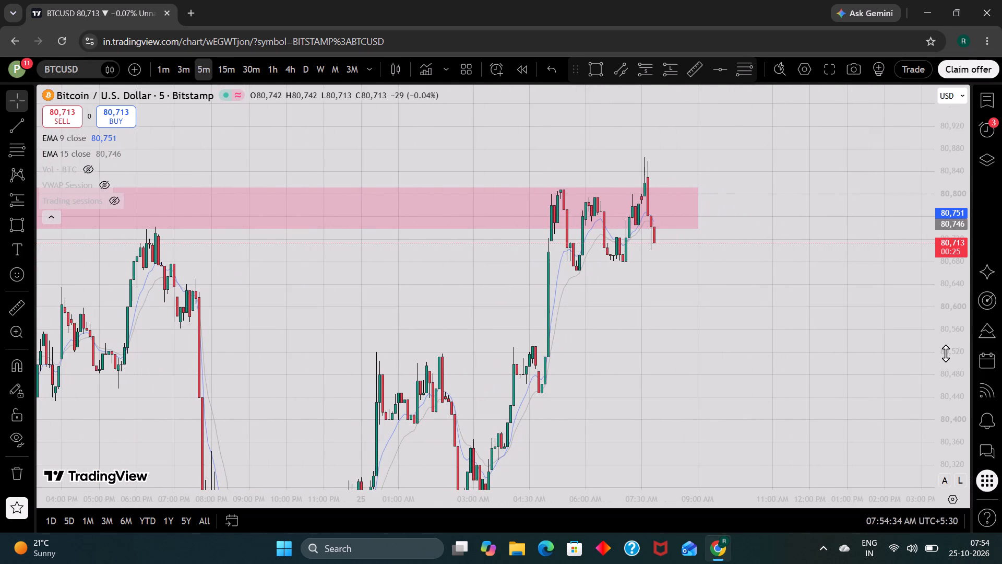
scroll(946, 352, down, 3)
scroll(793, 331, up, 1)
scroll(793, 331, down, 1)
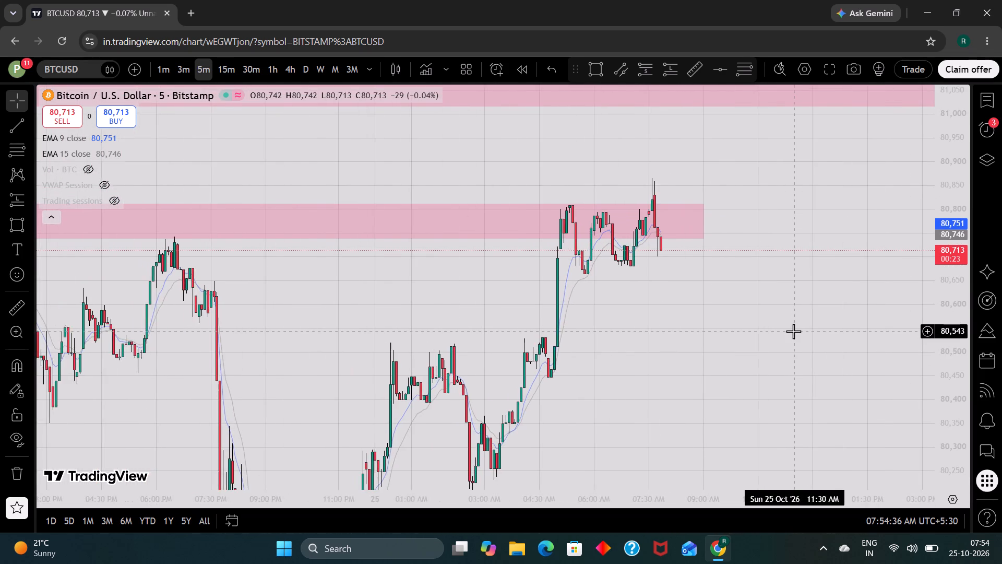
scroll(793, 331, up, 1)
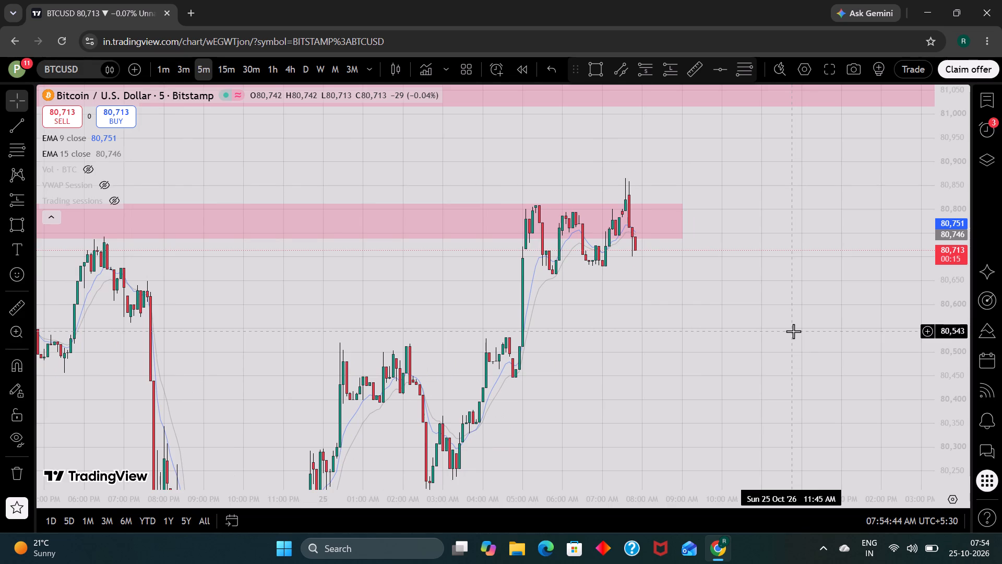
scroll(793, 331, up, 1)
scroll(793, 331, down, 1)
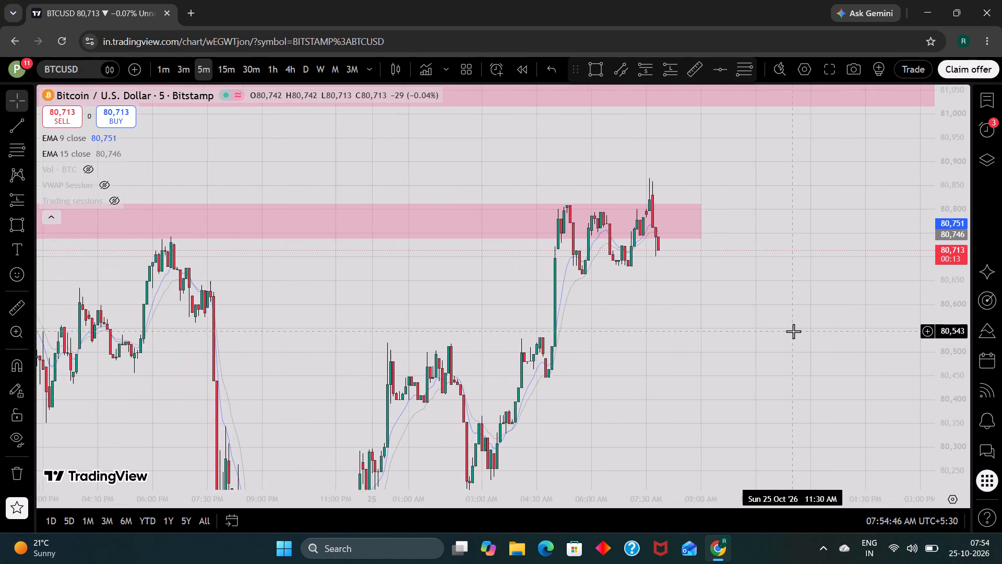
scroll(793, 331, up, 1)
scroll(945, 354, down, 1)
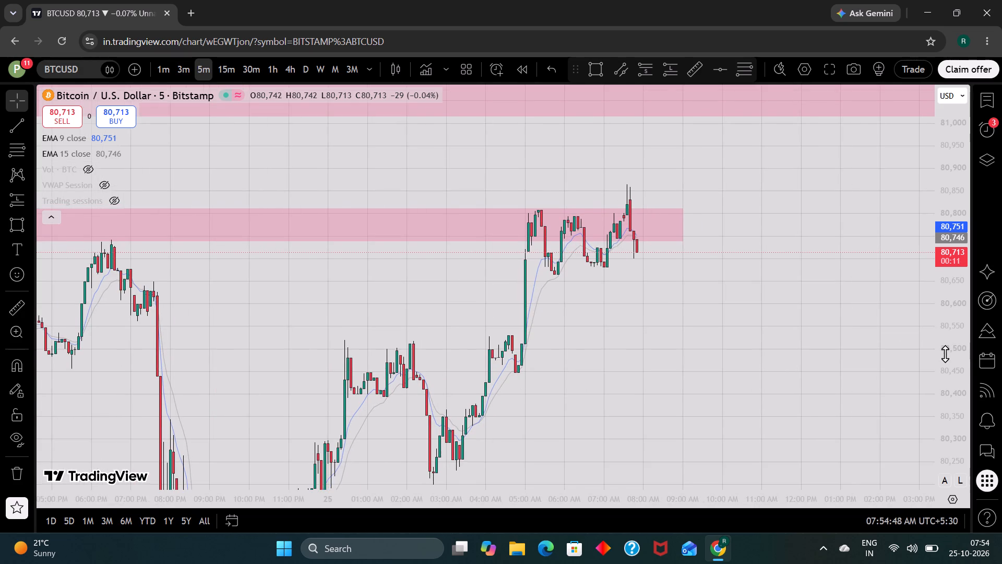
scroll(840, 345, up, 1)
scroll(840, 345, down, 3)
scroll(840, 345, up, 1)
scroll(840, 345, down, 3)
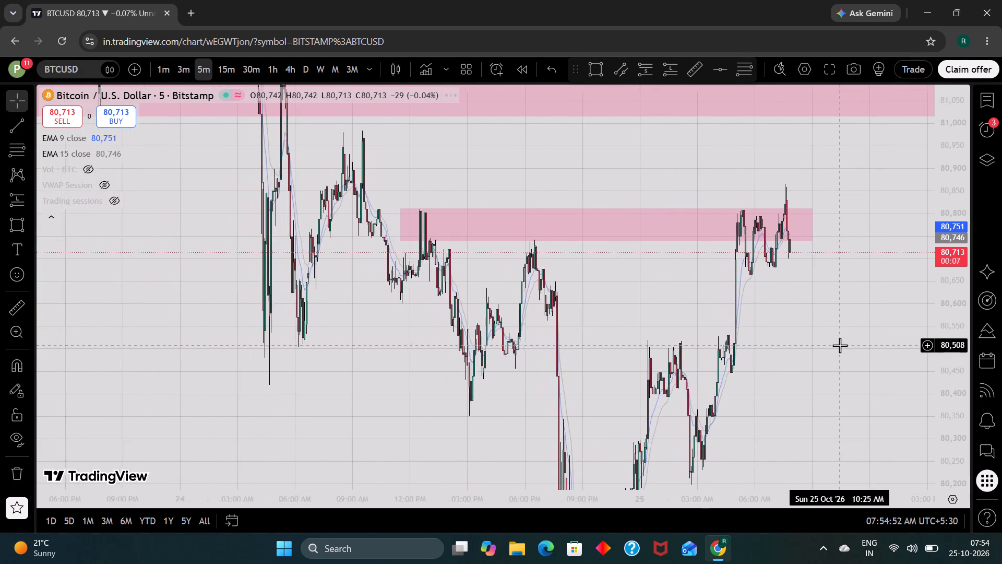
scroll(840, 345, up, 3)
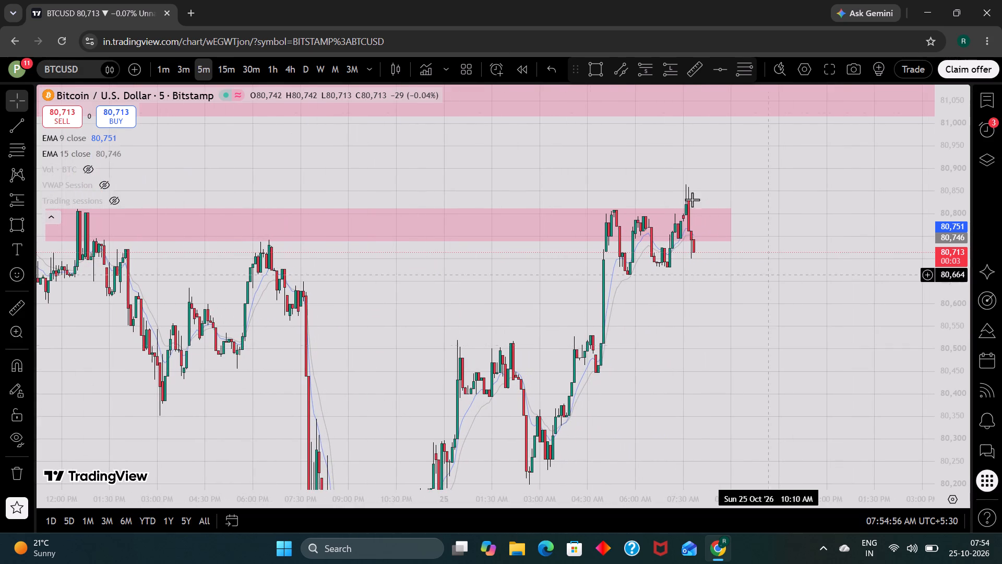
On the 30-minute chart, lower the bottom edge of the lower pink zone to about 80,709.
click(252, 70)
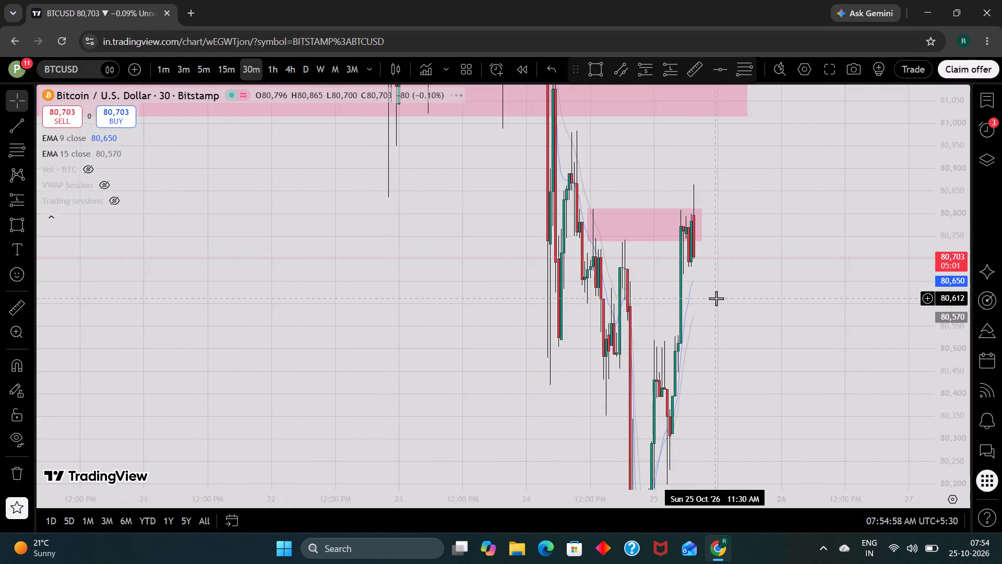
scroll(716, 298, up, 2)
scroll(957, 419, down, 3)
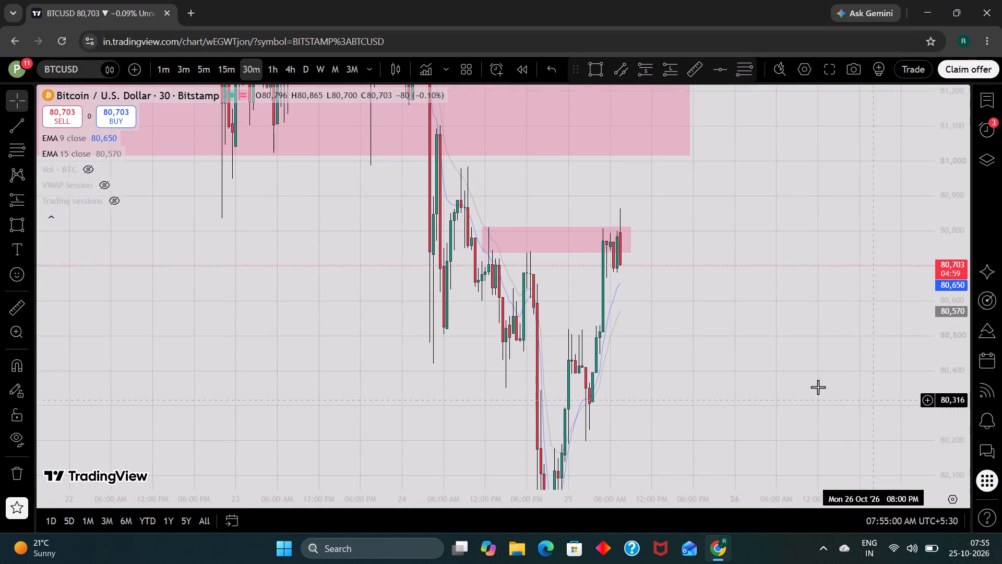
scroll(816, 386, up, 2)
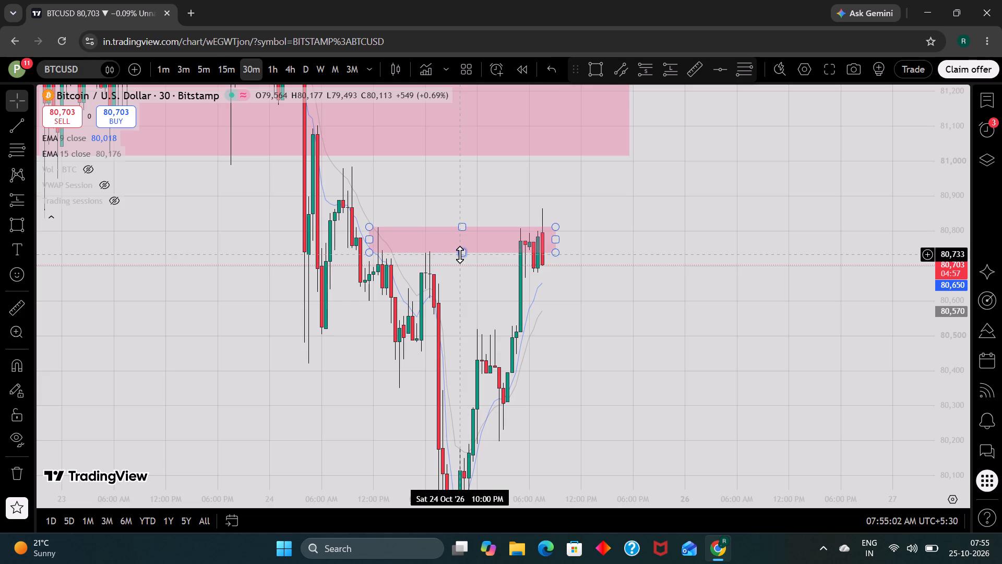
drag(460, 254, 471, 263)
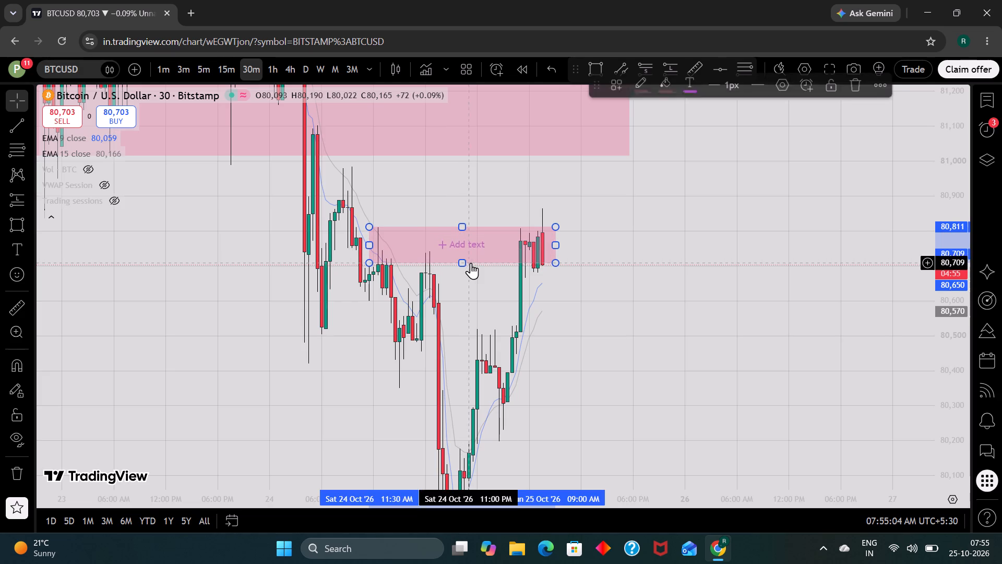
click(598, 314)
scroll(598, 314, up, 1)
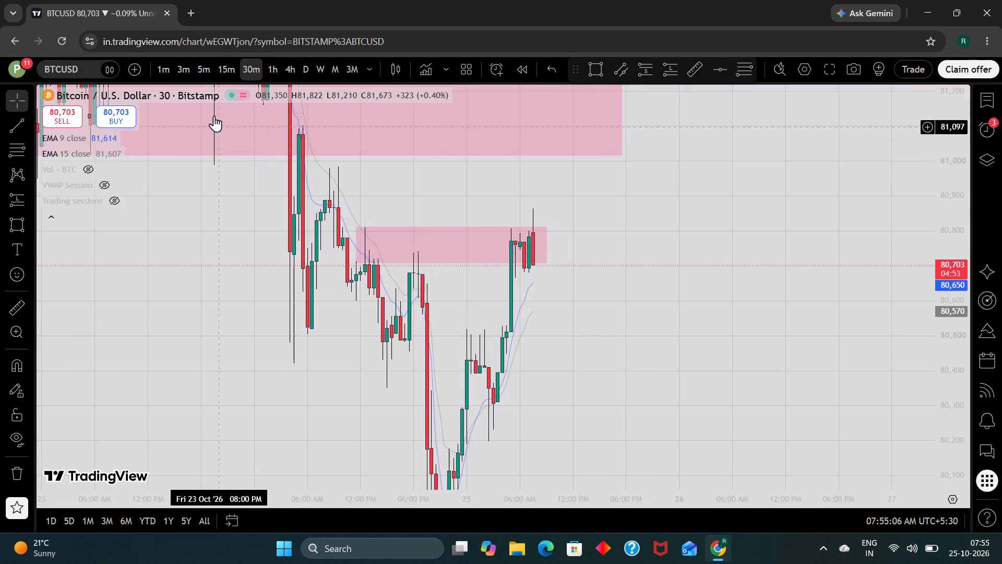
drag(228, 67, 609, 358)
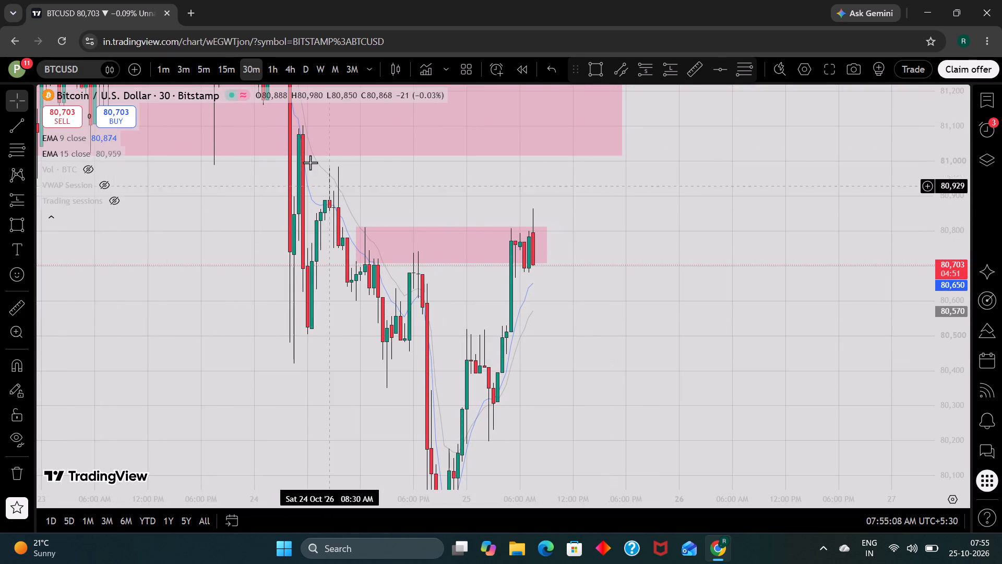
Examine Bitcoin's price against both pink zones on the 1-hour and 4-hour charts.
click(265, 67)
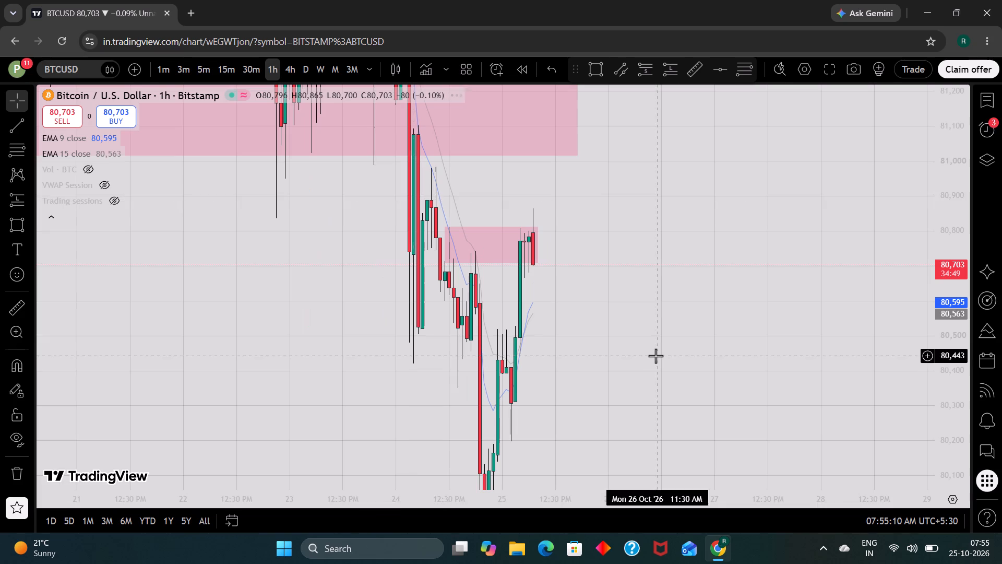
scroll(935, 379, down, 6)
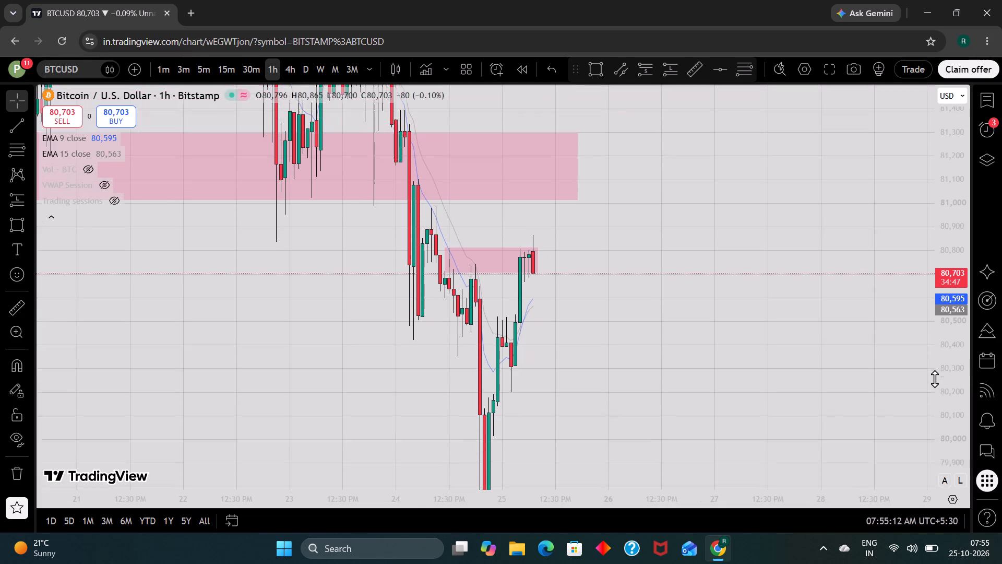
scroll(795, 340, up, 1)
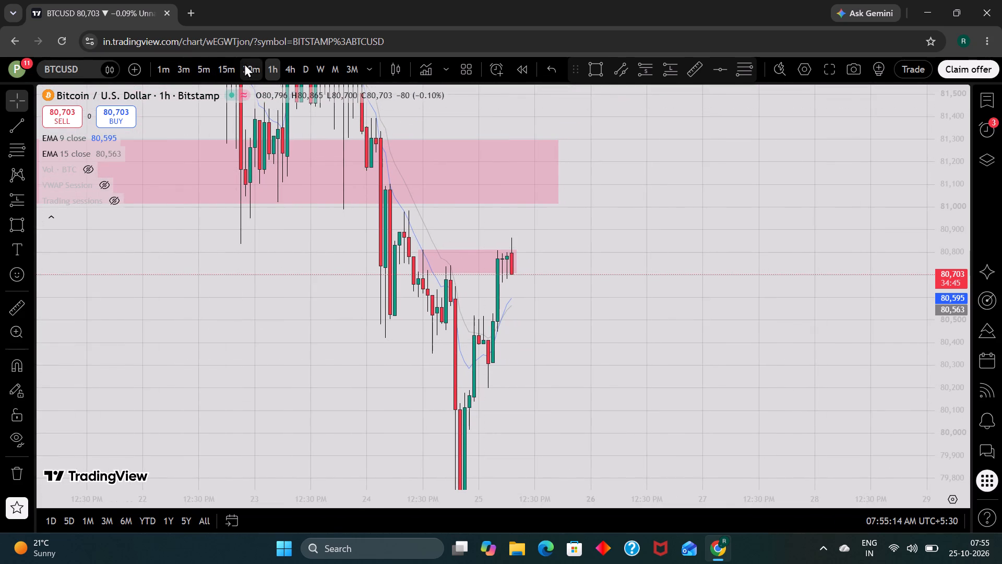
click(294, 70)
scroll(671, 347, up, 1)
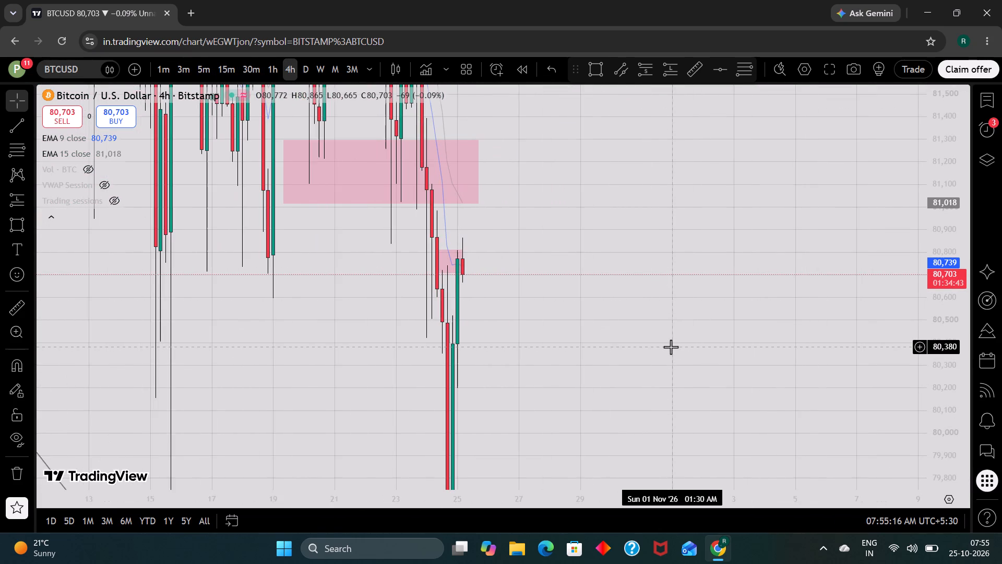
scroll(935, 360, down, 7)
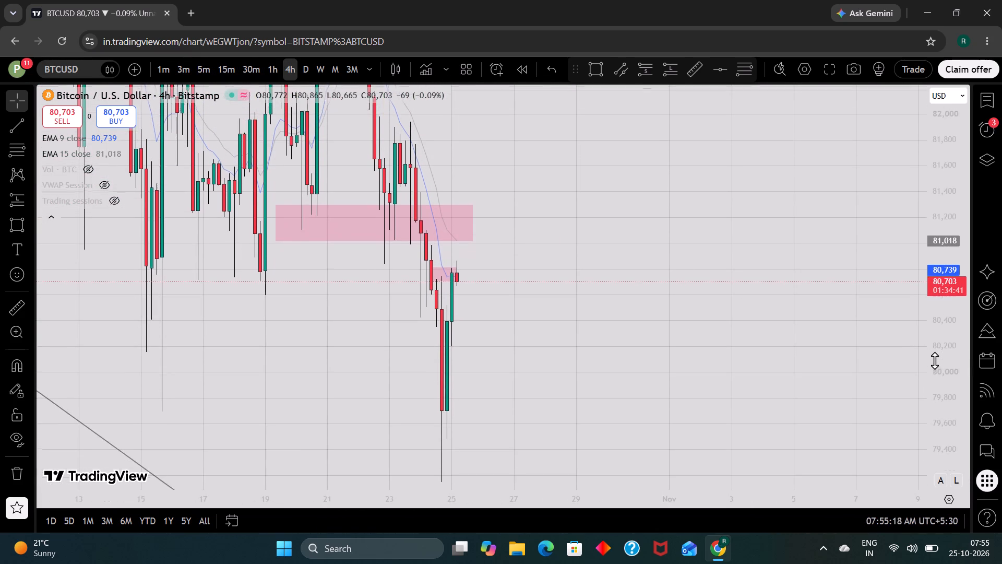
scroll(935, 360, down, 2)
scroll(780, 354, up, 1)
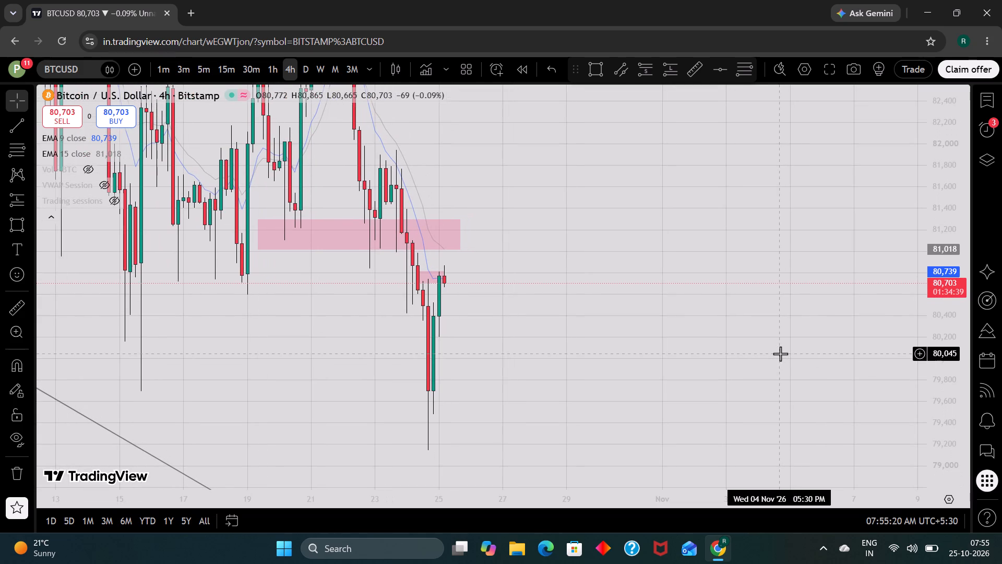
Check price at the lower pink zone on the 15-minute chart and return to the 5-minute timeframe.
click(229, 67)
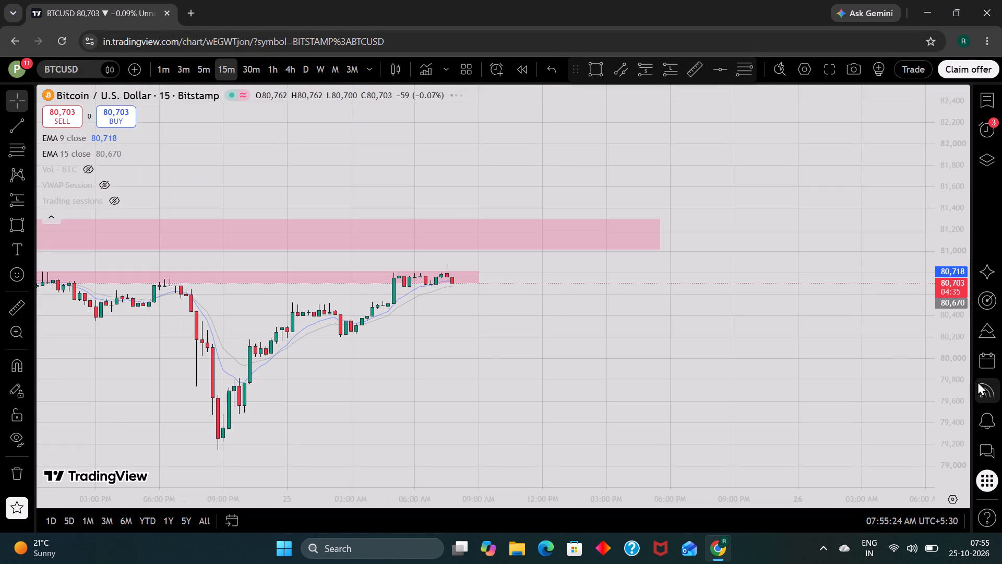
scroll(963, 379, up, 11)
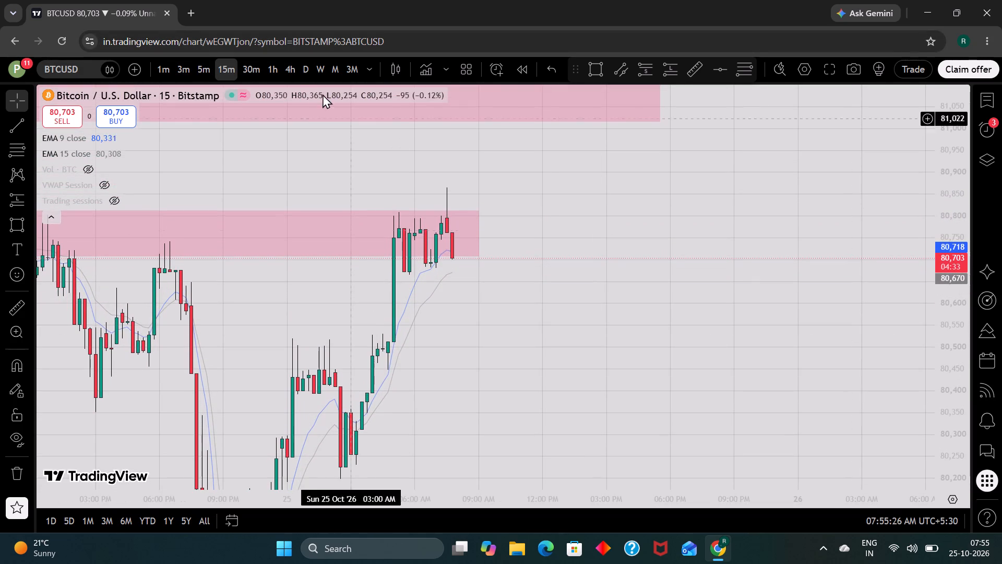
click(204, 63)
scroll(631, 283, down, 1)
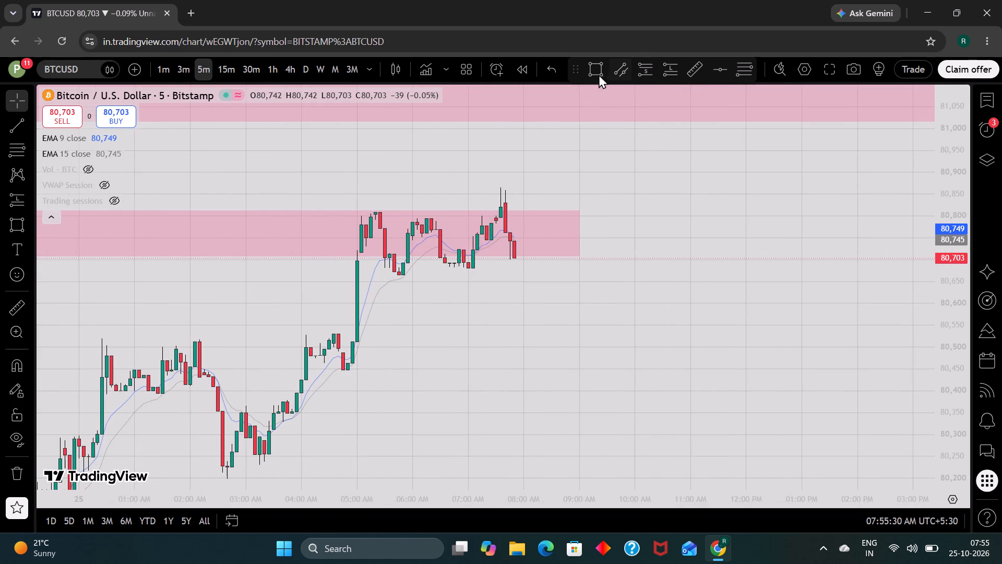
Draw a rising trend line beneath the recent 5-minute lows, from about 80,662 at 05:40 AM to about 80,690 near 08:15 AM.
click(616, 70)
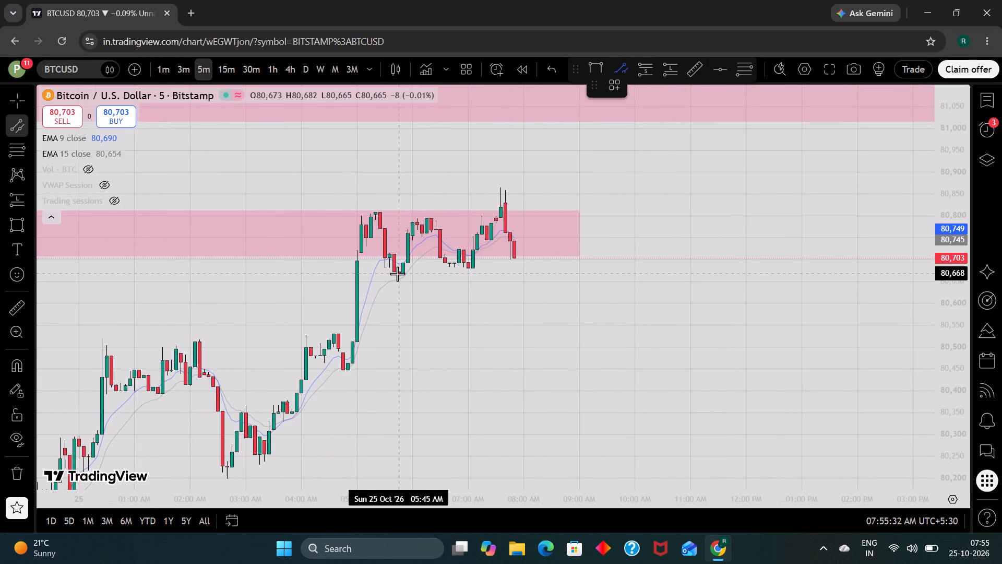
drag(396, 275, 539, 263)
double_click(539, 263)
click(487, 331)
Examine the new trend line and both pink zones against the wider 5-minute Bitcoin price history.
scroll(487, 331, down, 2)
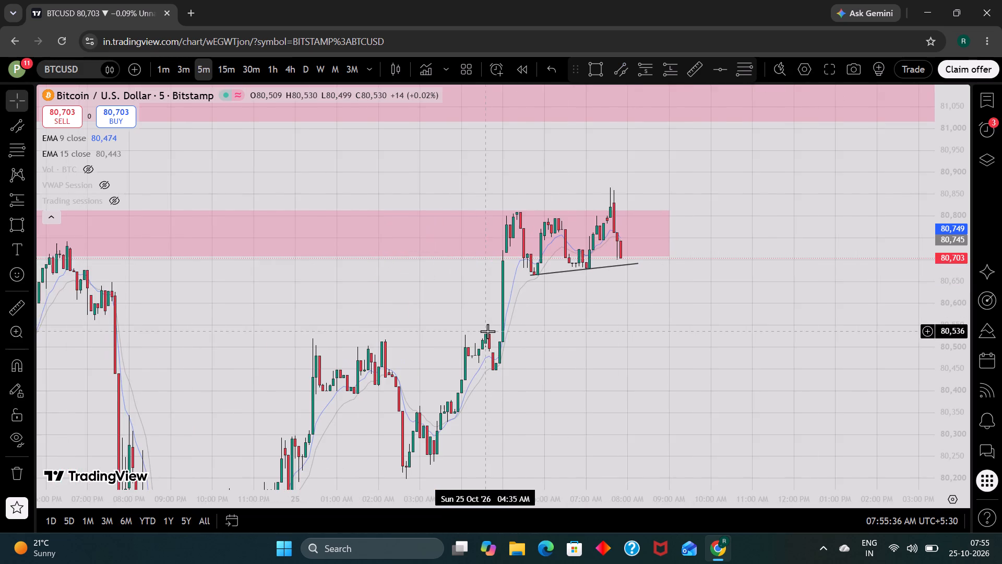
scroll(563, 361, down, 3)
scroll(521, 350, down, 2)
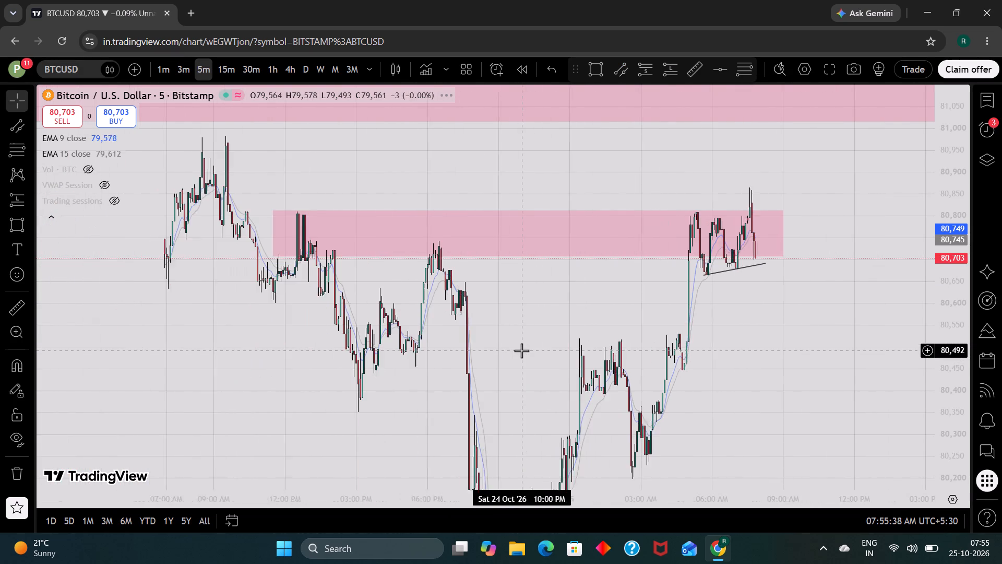
scroll(561, 338, up, 2)
scroll(561, 338, down, 1)
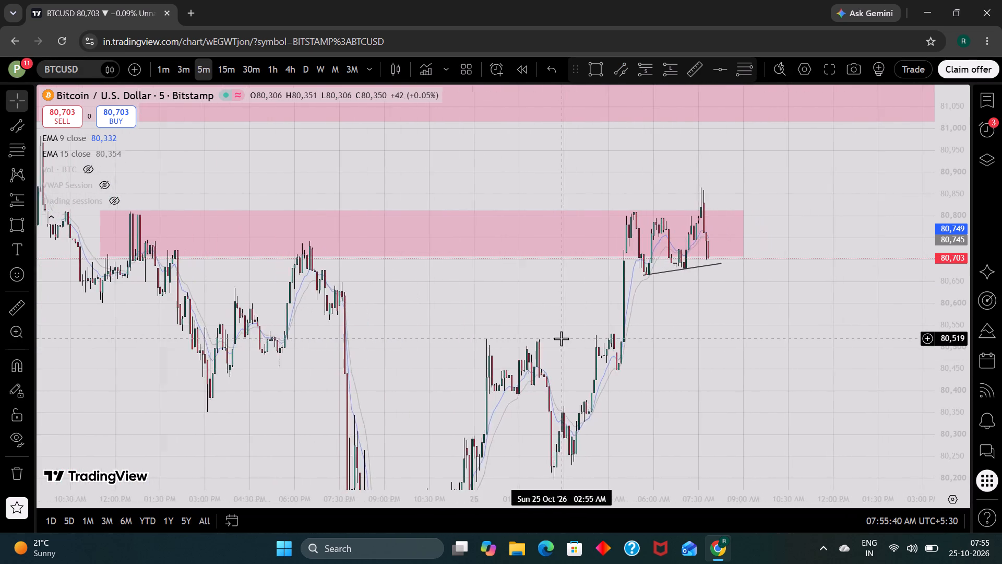
scroll(561, 338, down, 1)
scroll(957, 374, down, 6)
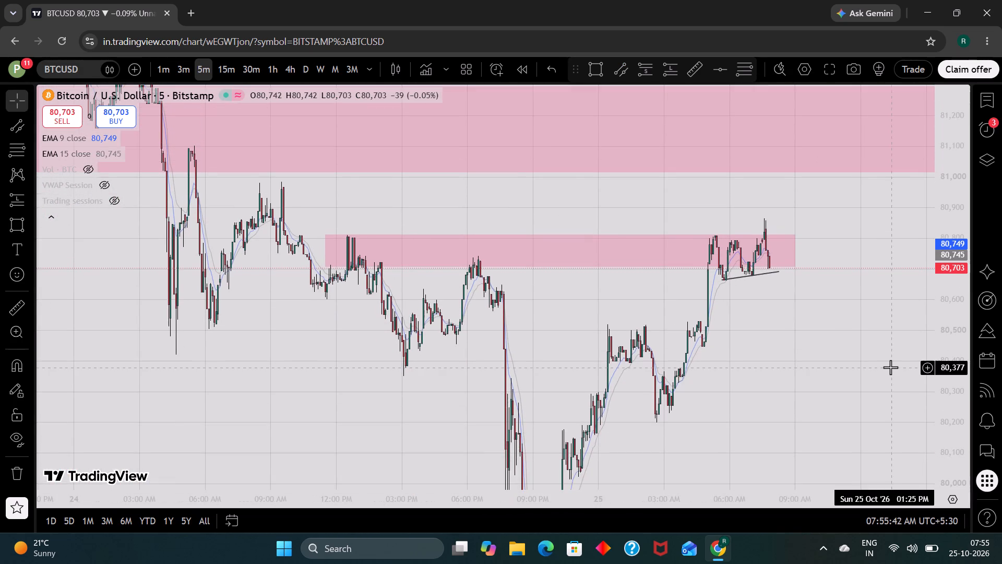
scroll(890, 367, up, 1)
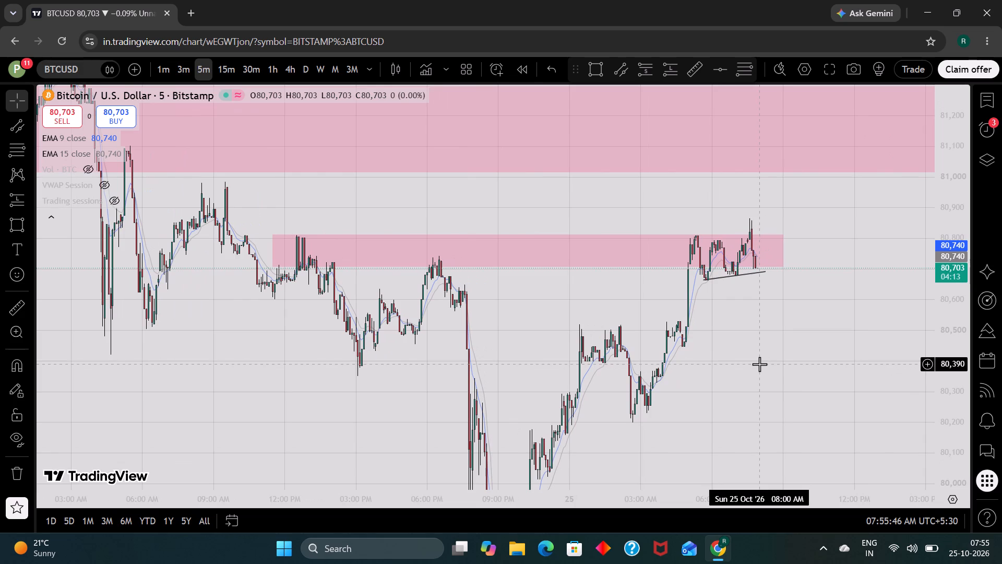
scroll(759, 364, up, 2)
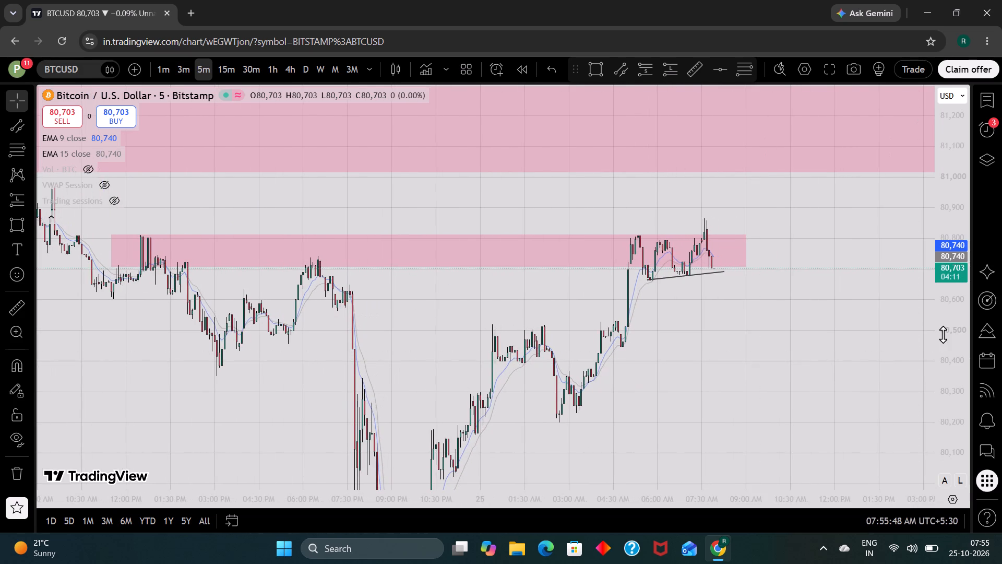
scroll(947, 334, up, 6)
scroll(947, 334, down, 3)
scroll(947, 334, up, 5)
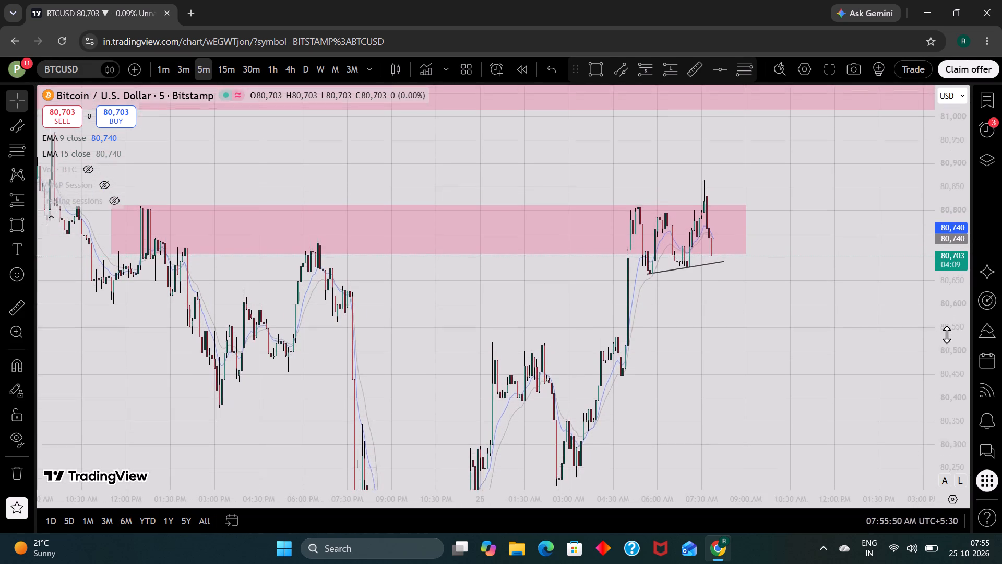
Raise the trend line's later endpoint to about 80,695 at 08:15 AM, keeping it beneath the recent lows.
scroll(947, 334, up, 2)
scroll(733, 360, up, 3)
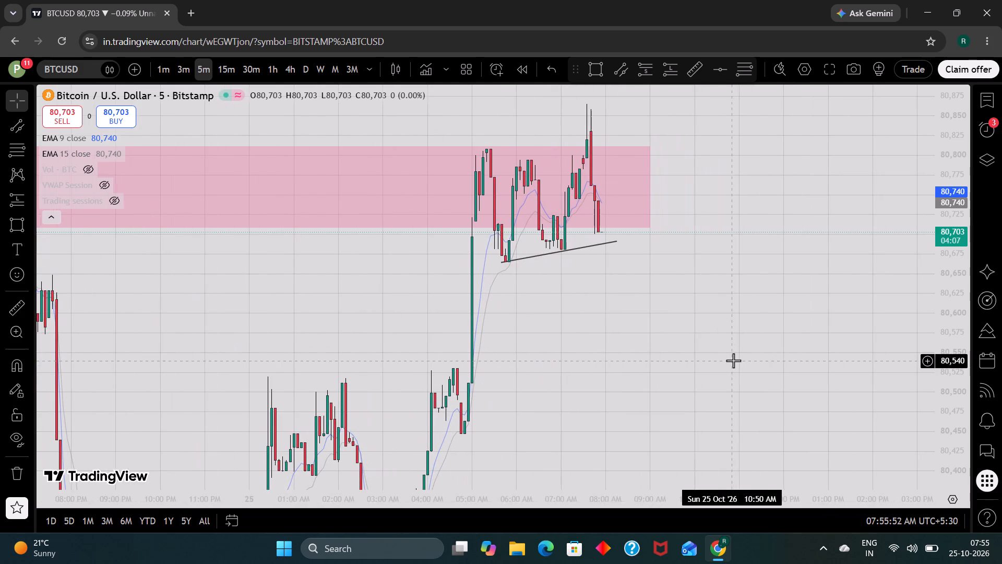
click(498, 264)
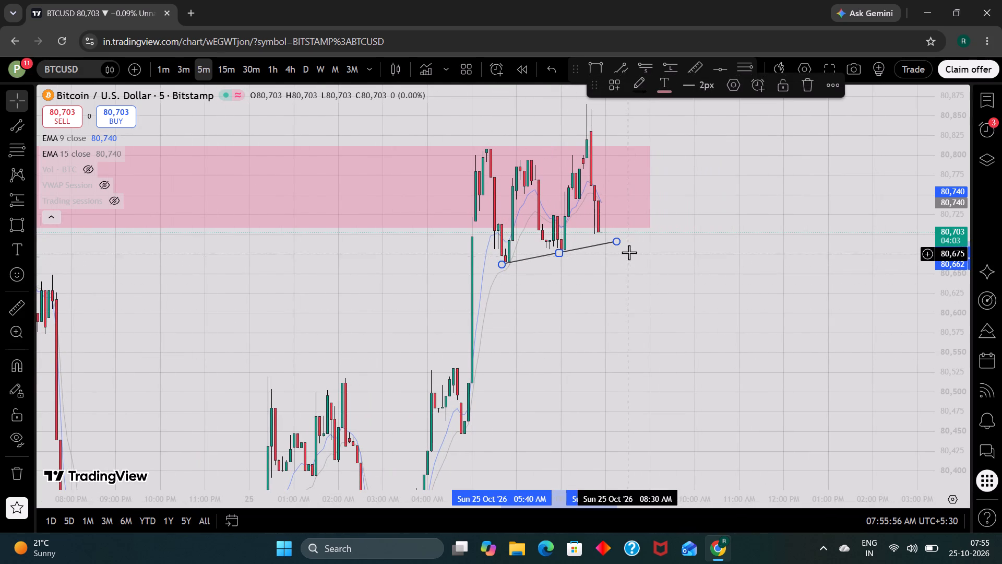
drag(618, 244, 622, 239)
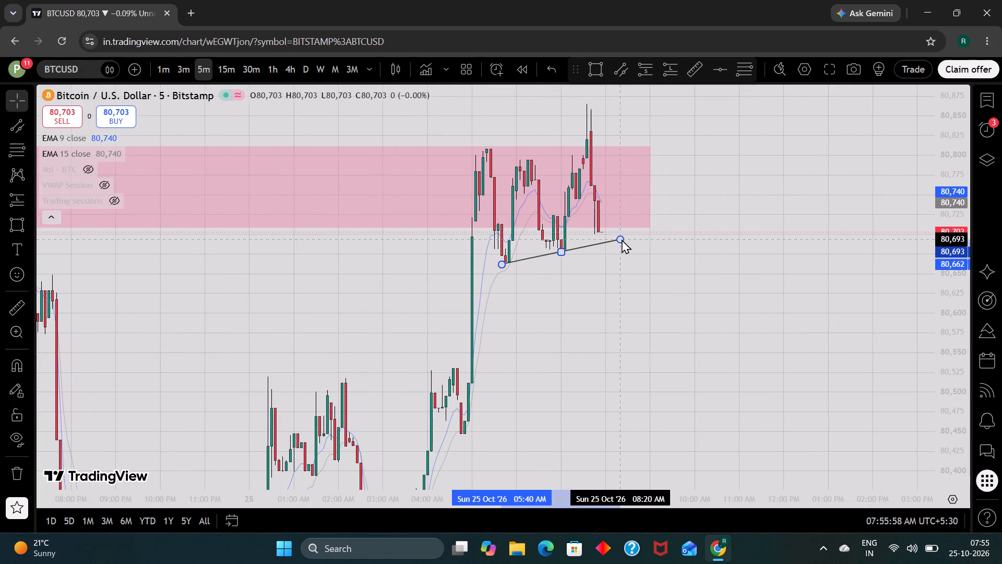
drag(622, 239, 618, 238)
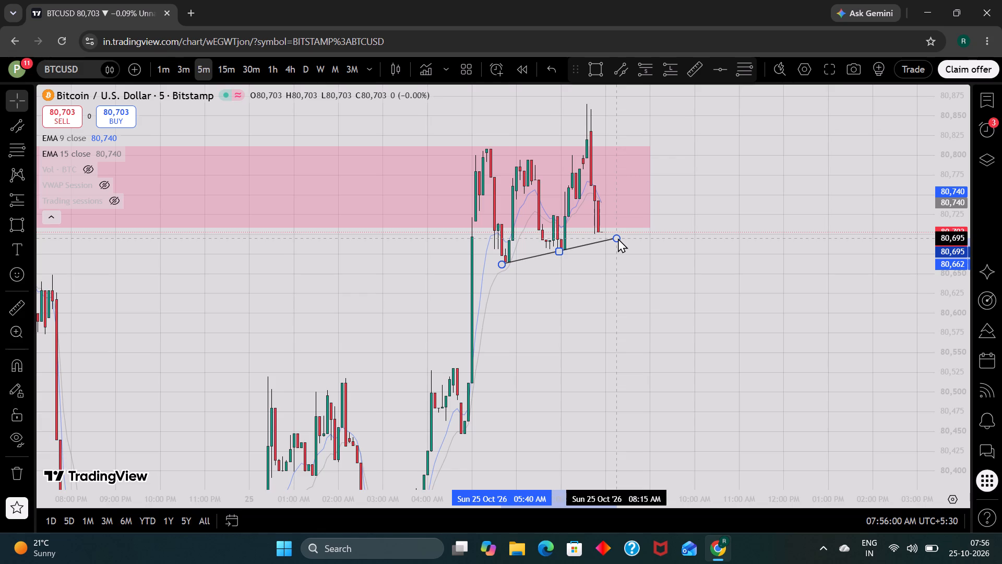
drag(618, 238, 618, 239)
click(618, 239)
click(616, 292)
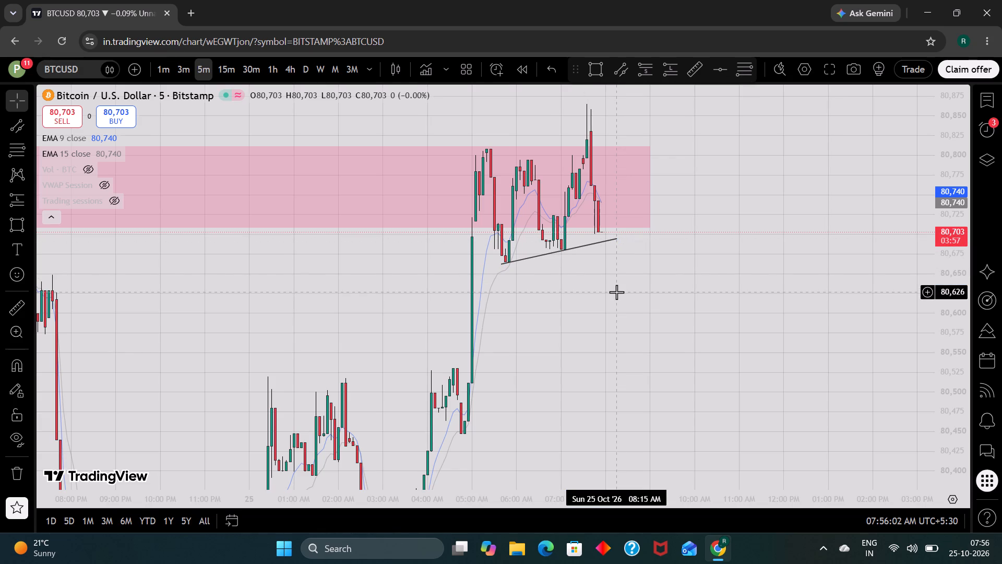
Examine Bitcoin's latest candles against the rising trend line and the lower pink zone on the 5-minute chart.
scroll(616, 292, up, 3)
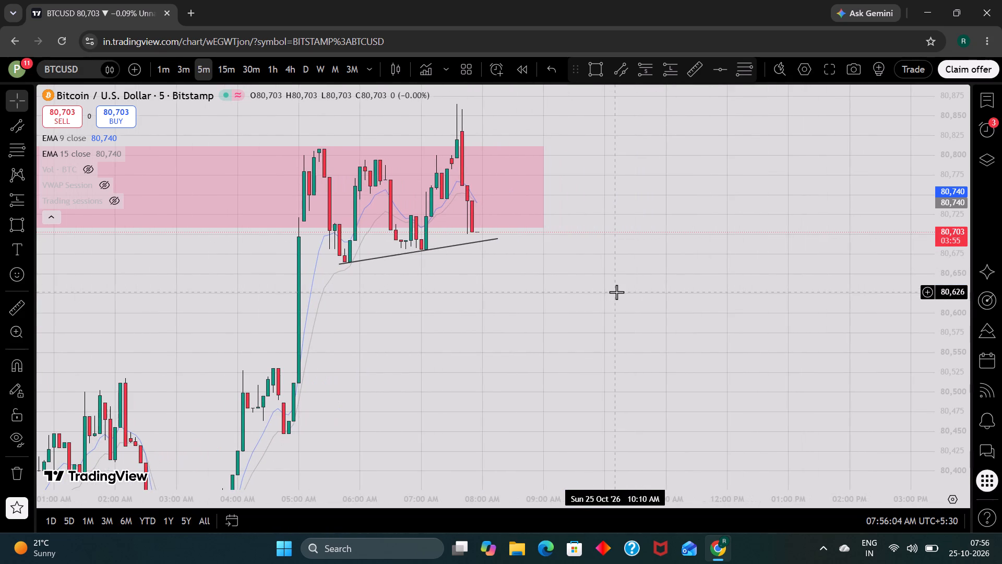
scroll(943, 347, down, 6)
drag(593, 293, 697, 328)
scroll(697, 328, down, 4)
scroll(697, 328, up, 1)
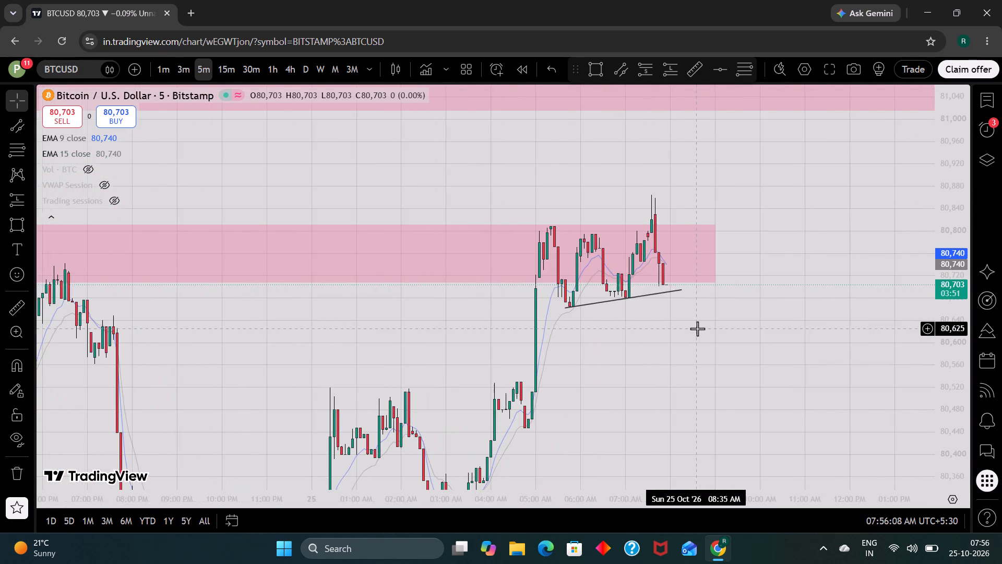
scroll(697, 328, up, 1)
scroll(697, 328, down, 4)
scroll(697, 328, up, 1)
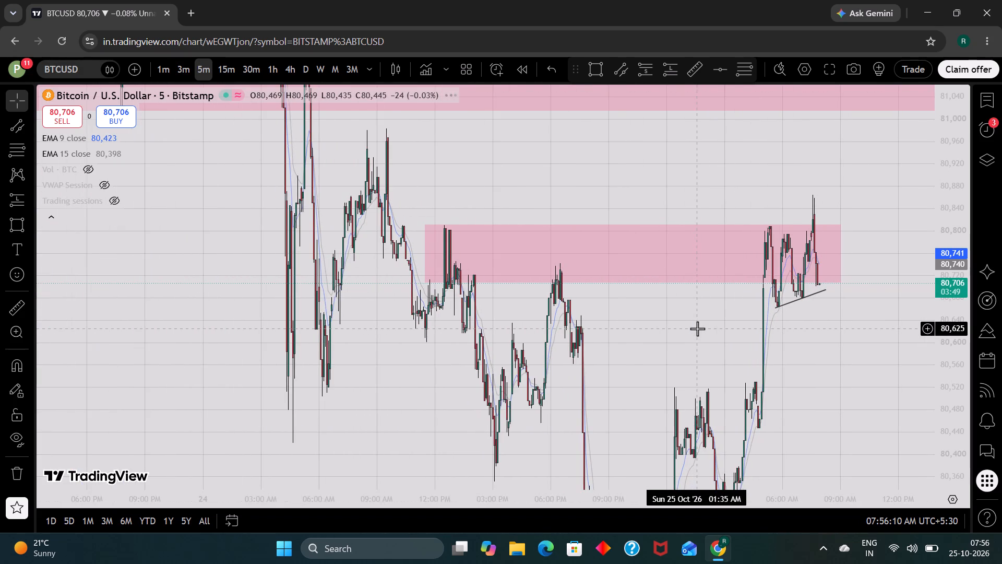
scroll(697, 328, up, 4)
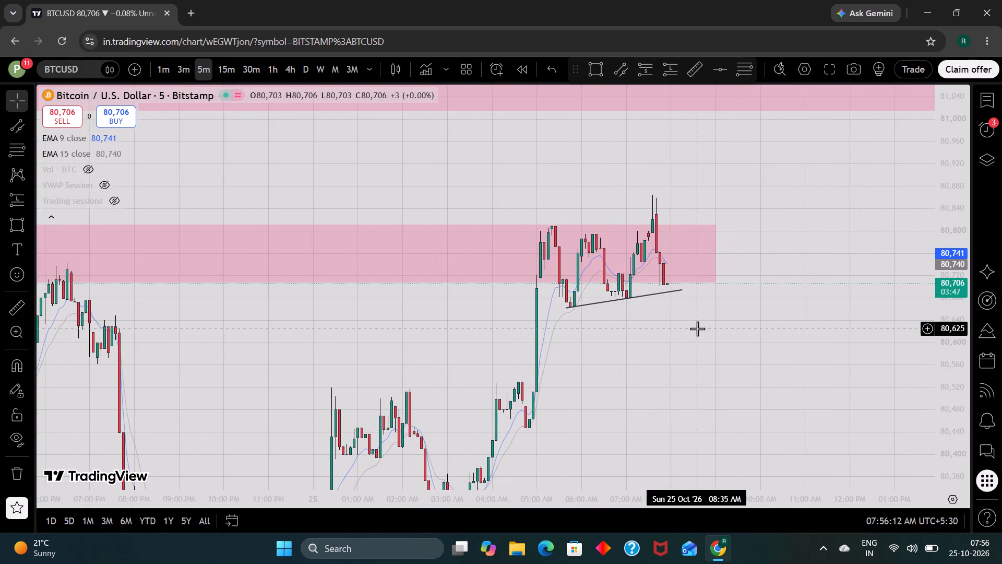
scroll(697, 328, up, 1)
Check the Gold Spot (XAUUSD) 5-minute chart and return to BTCUSD.
key(Down)
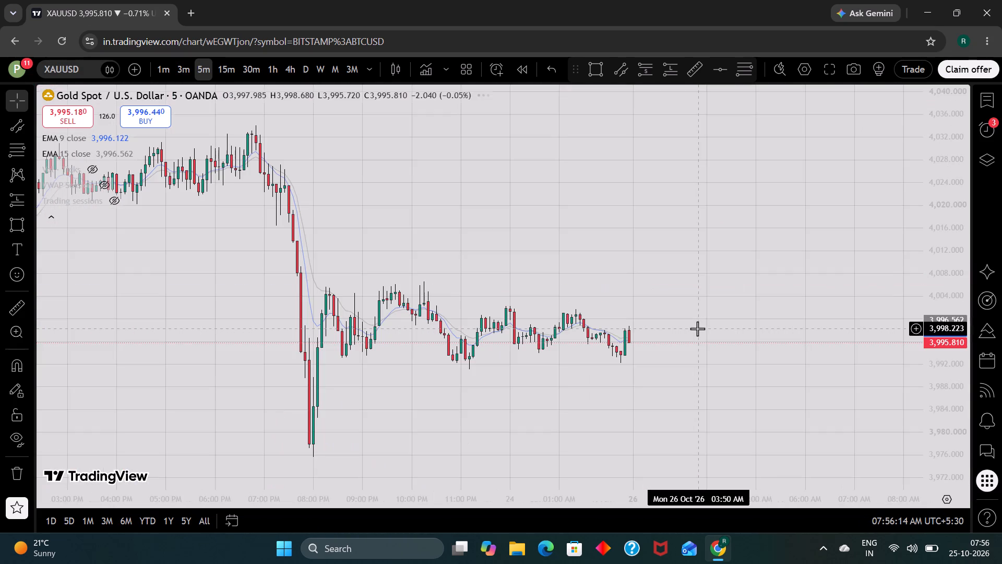
key(Up)
Compare Bitcoin's earlier drop and recent rise with the upper and lower pink zones on the 5-minute chart.
drag(584, 272, 643, 376)
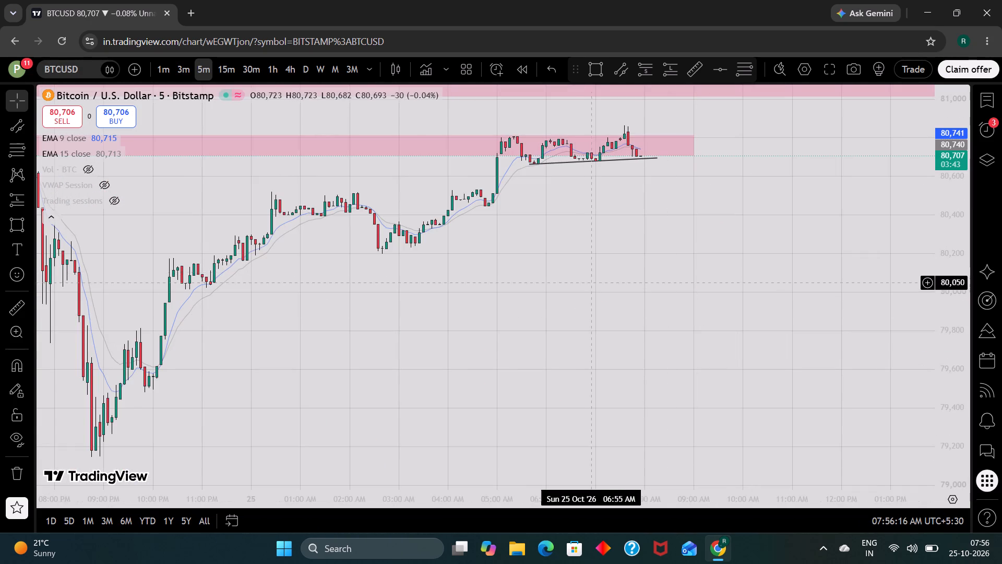
drag(643, 376, 673, 442)
drag(651, 355, 819, 466)
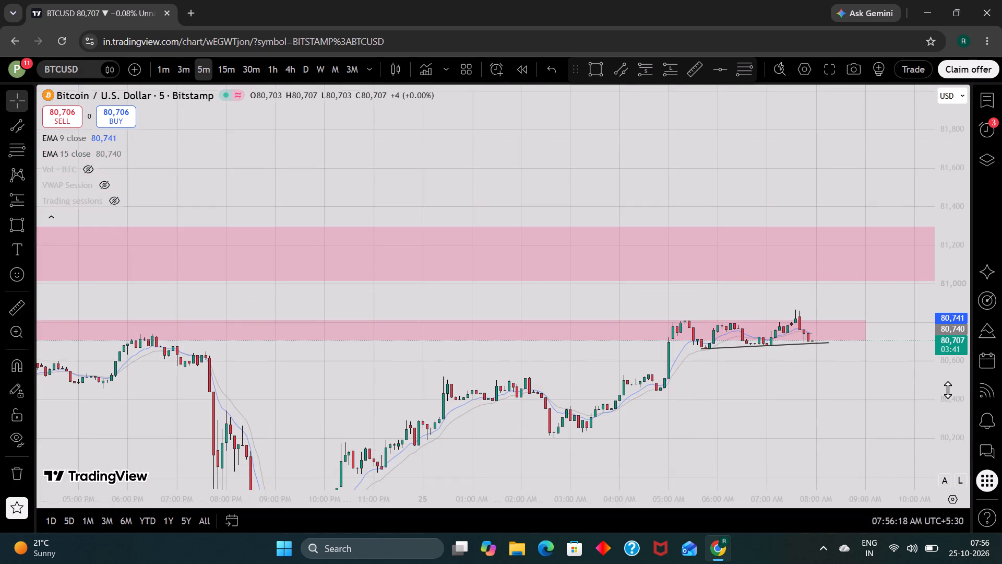
scroll(948, 390, up, 8)
double_click(689, 285)
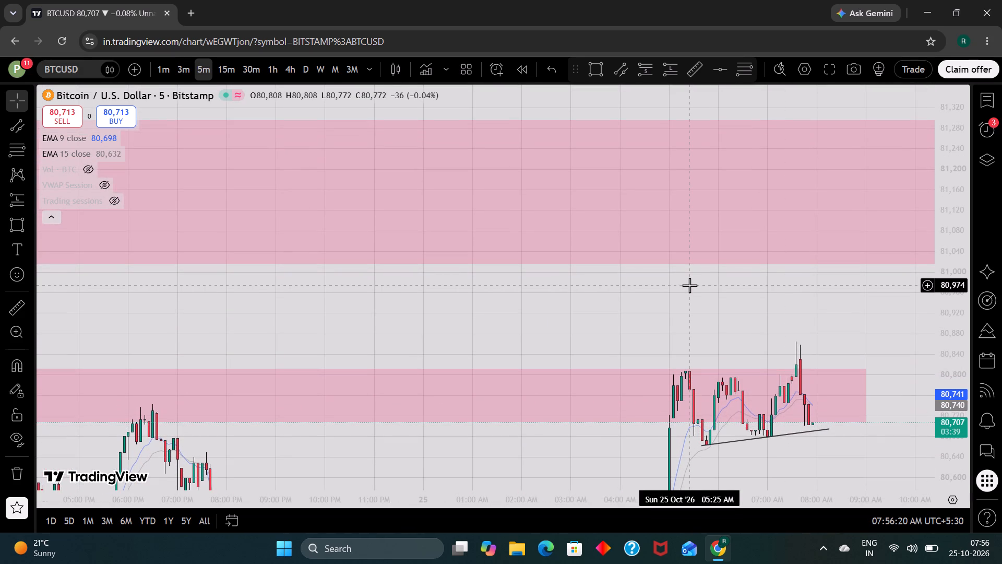
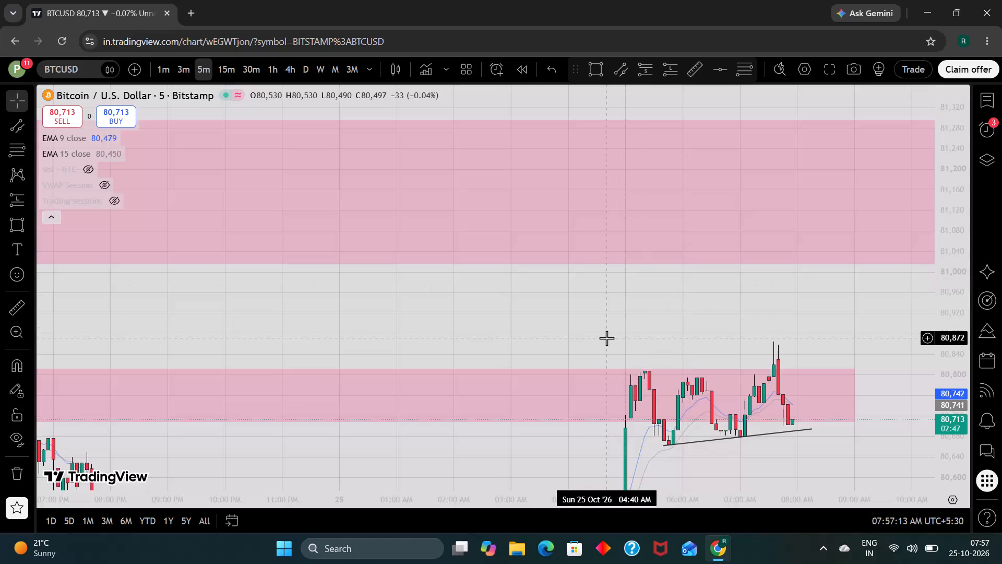
Examine Bitcoin's earlier drop and recent recovery against both pink zones and the rising trend line on the 15-minute chart.
click(231, 76)
scroll(655, 375, up, 1)
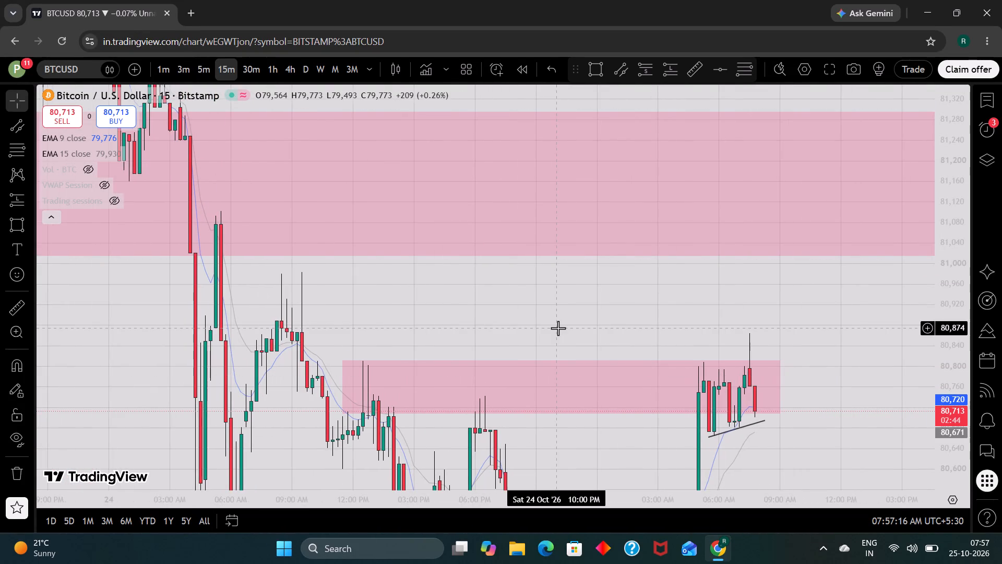
drag(558, 328, 496, 168)
scroll(953, 392, down, 4)
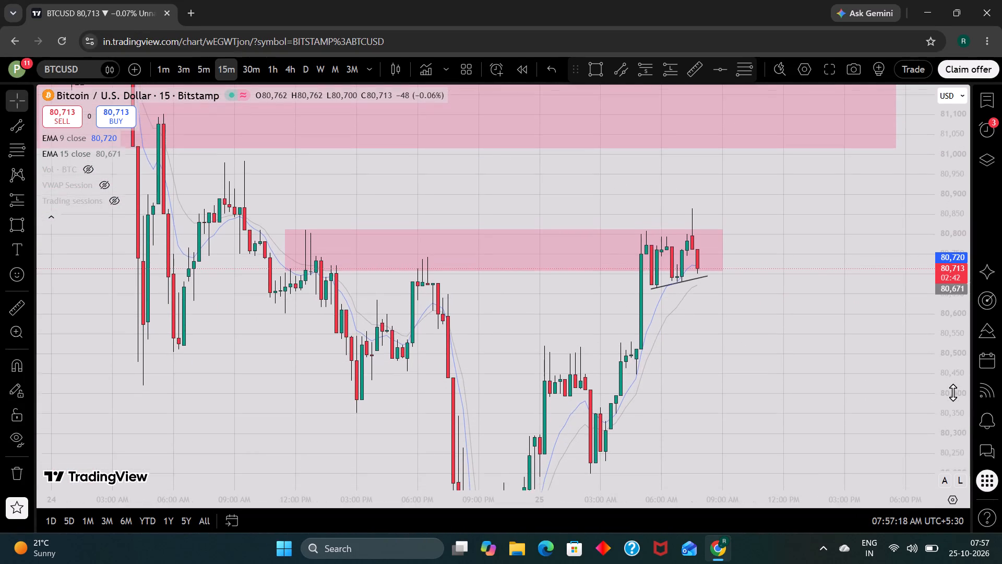
scroll(852, 373, up, 1)
drag(852, 373, 831, 377)
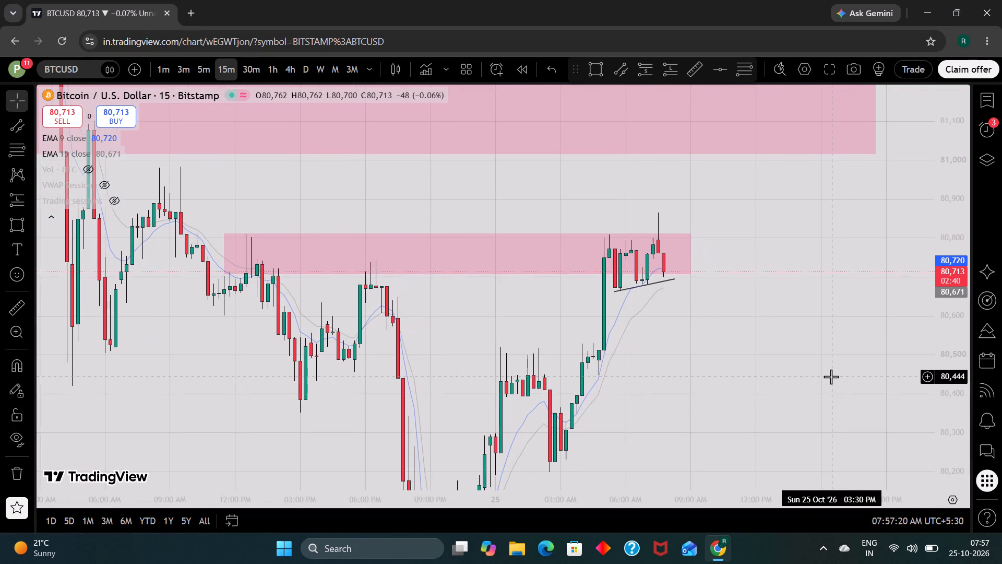
drag(796, 385, 799, 334)
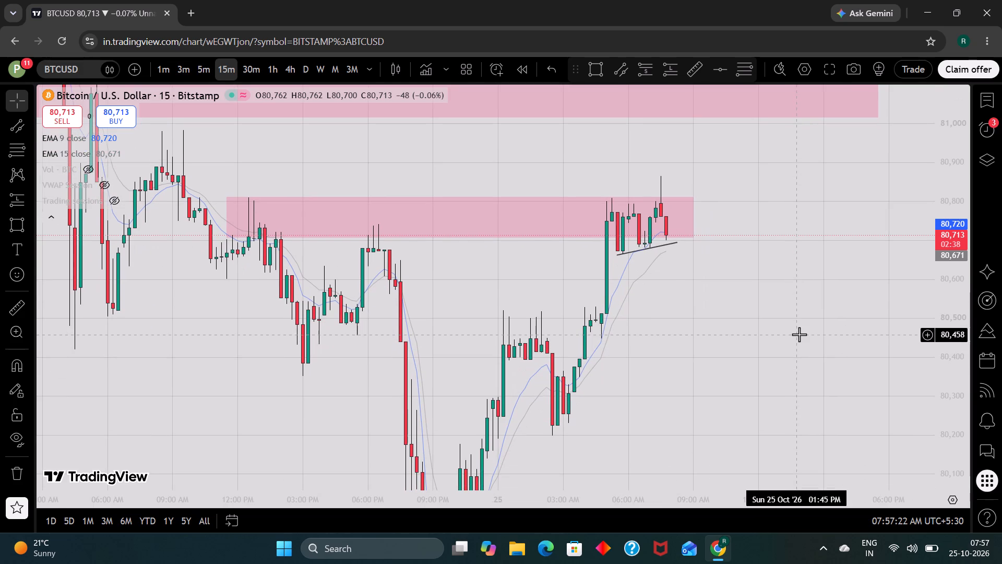
scroll(799, 334, down, 2)
scroll(799, 334, up, 1)
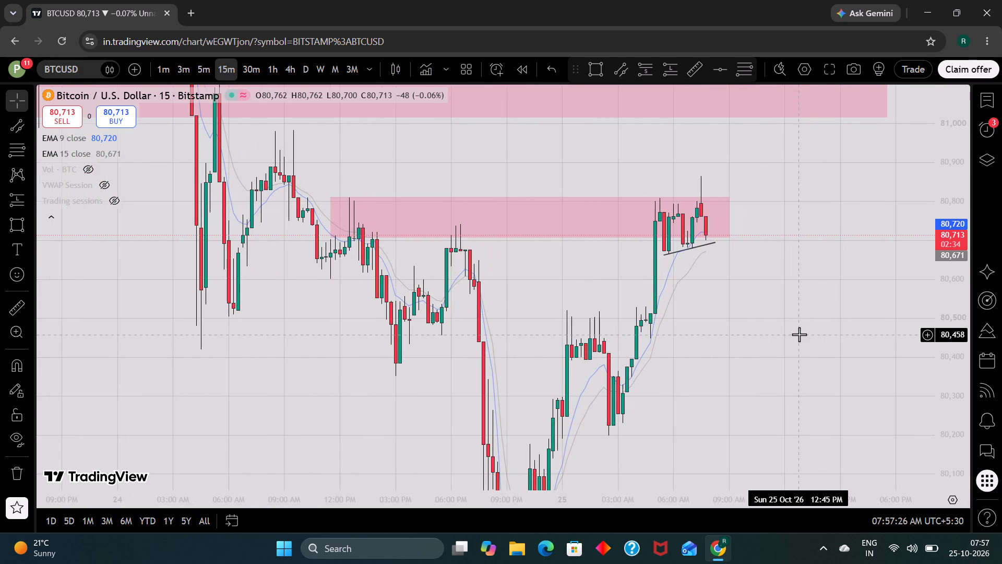
scroll(799, 334, down, 1)
scroll(799, 334, up, 1)
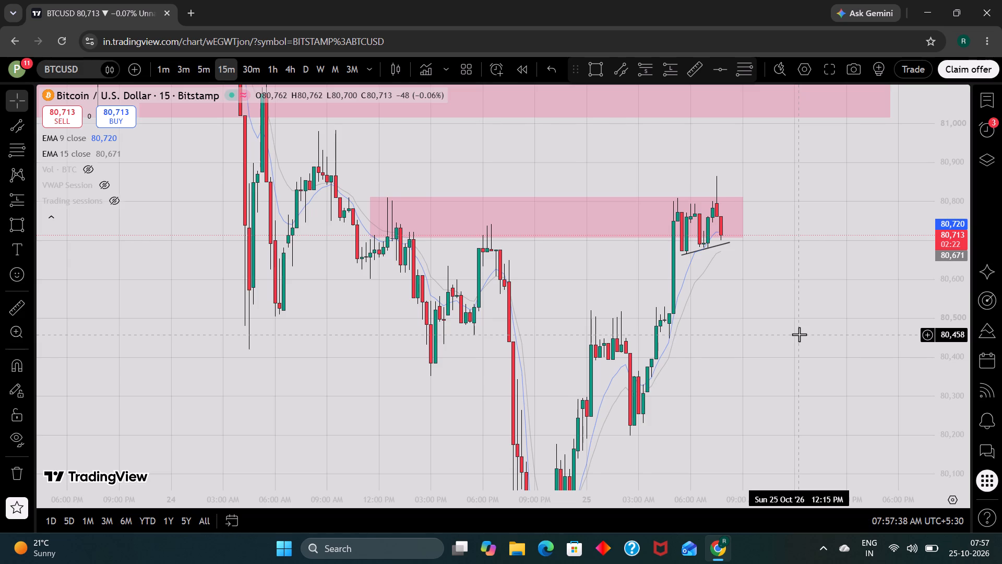
scroll(799, 334, up, 1)
drag(770, 360, 777, 324)
scroll(777, 324, up, 1)
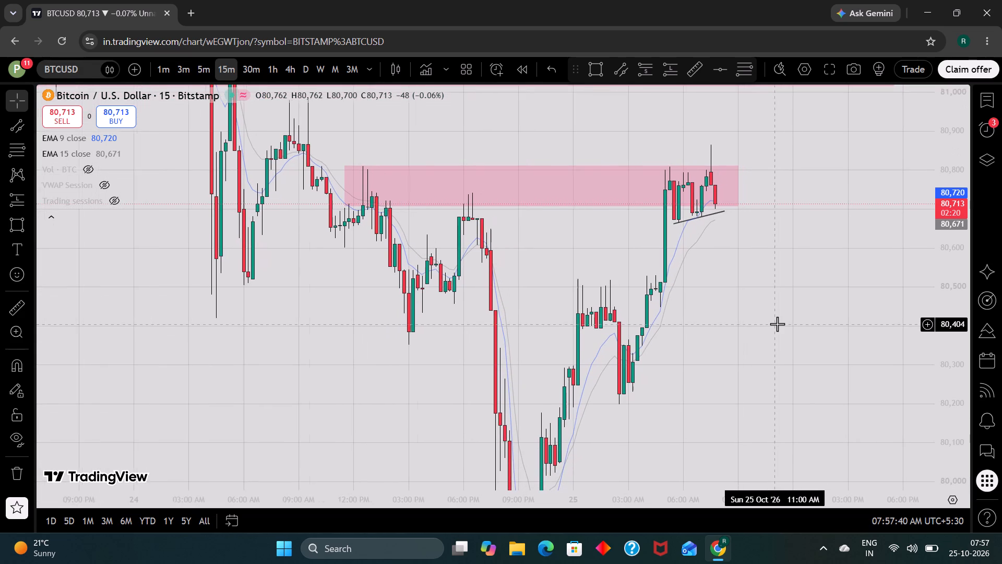
click(774, 346)
drag(776, 318, 759, 371)
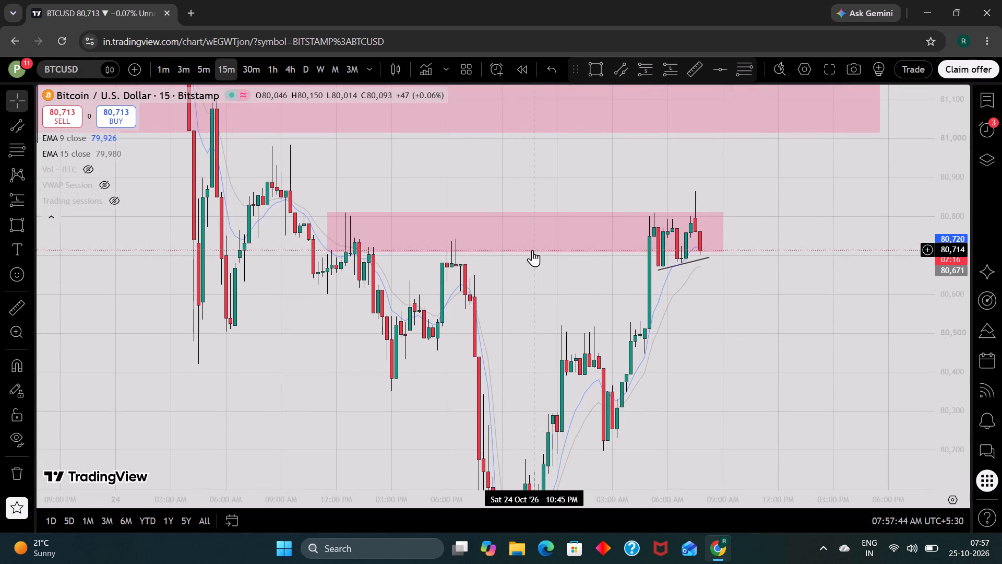
Resize the lower pink zone to span about 80,774 to 80,825 and extend its later edge to 10:15 AM on 25 October.
click(532, 250)
click(532, 250)
drag(526, 250, 577, 218)
drag(526, 209, 540, 207)
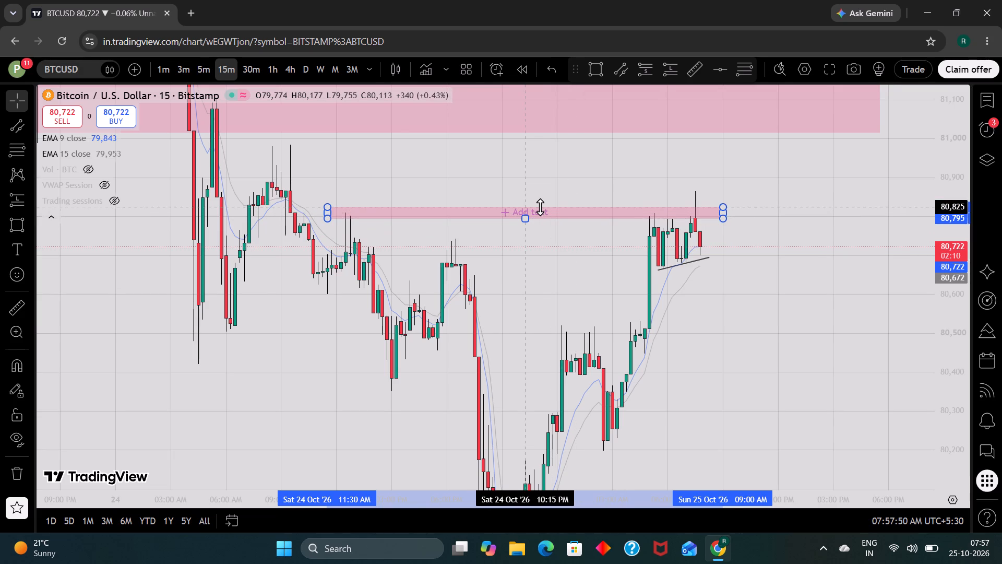
drag(540, 207, 539, 207)
click(579, 275)
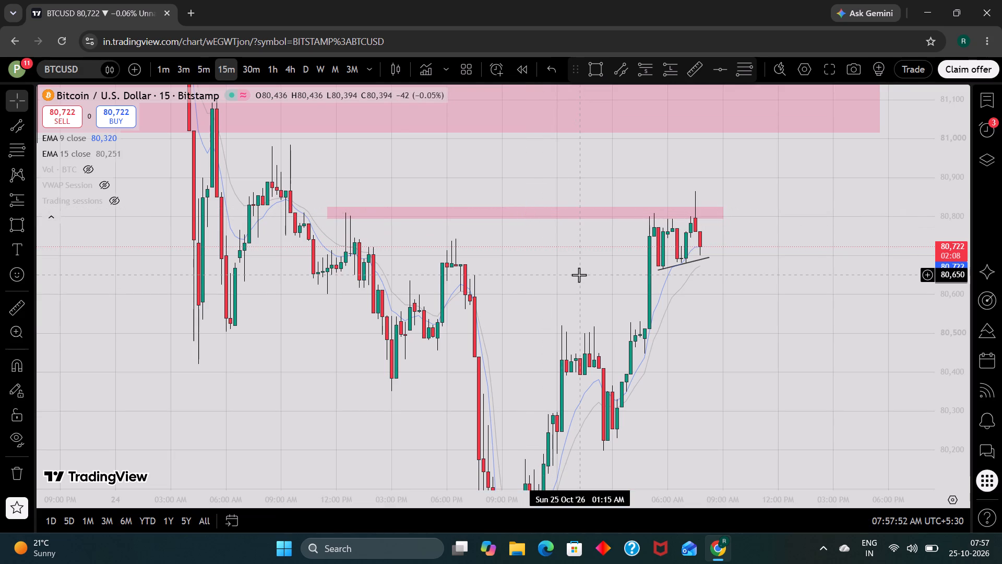
drag(526, 218, 551, 226)
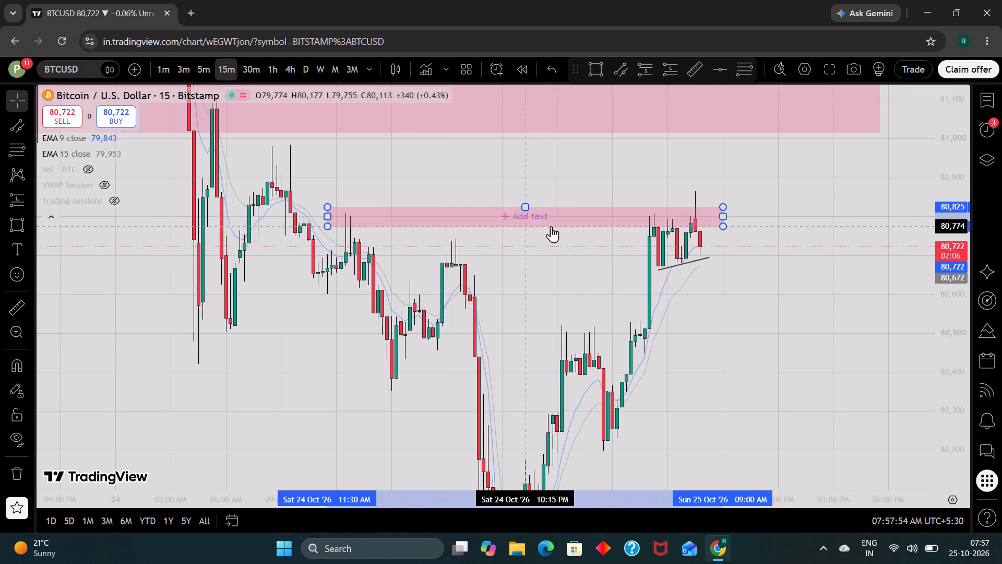
drag(720, 216, 746, 217)
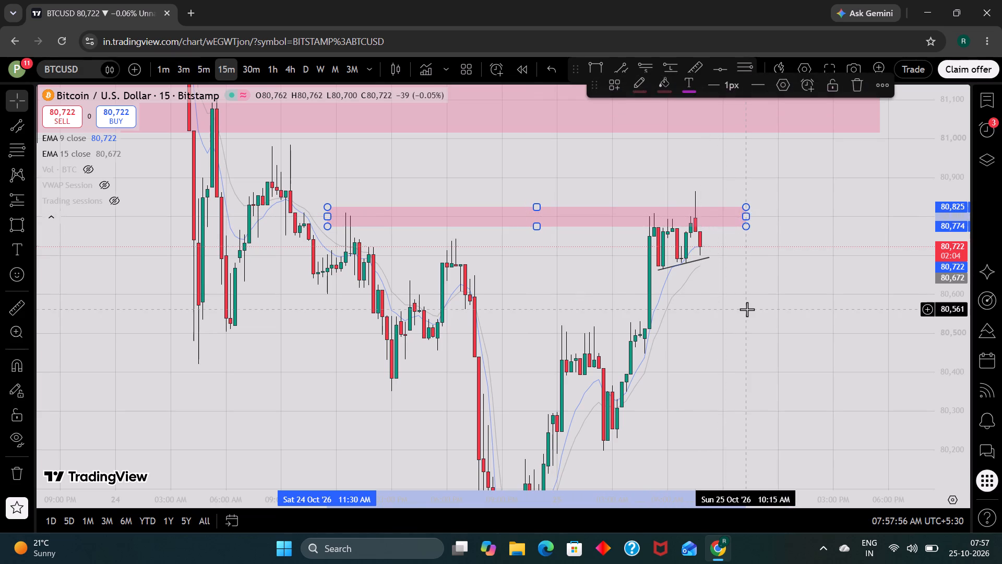
click(747, 309)
Check the resized lower pink zone against Bitcoin's candles on the 30-minute and 15-minute charts.
click(253, 72)
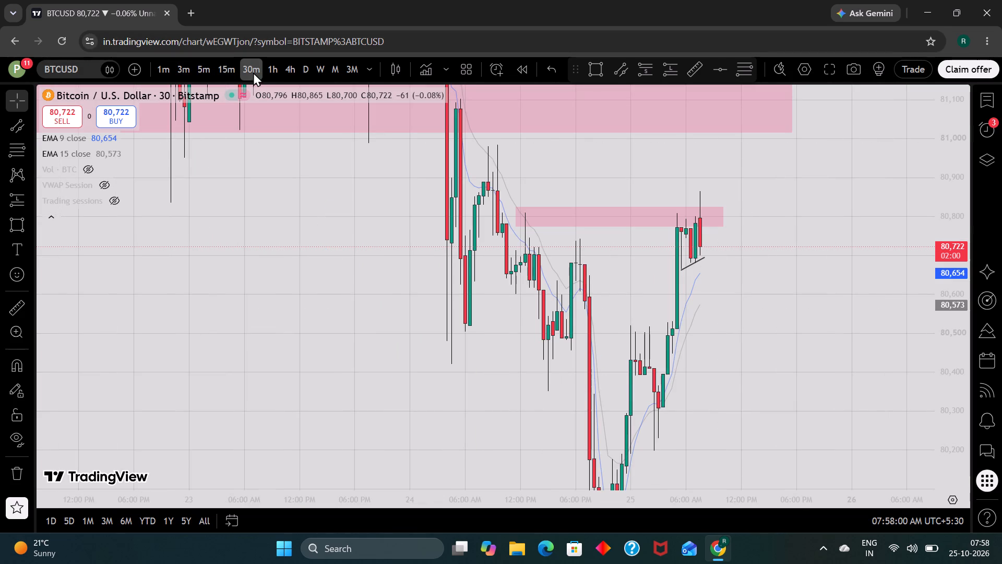
click(225, 67)
scroll(599, 268, up, 1)
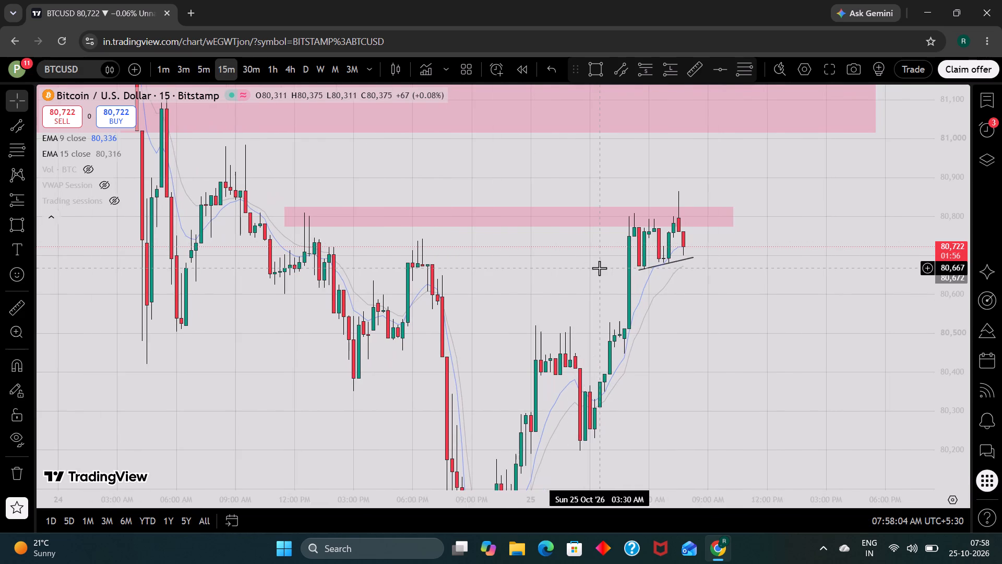
scroll(732, 374, up, 1)
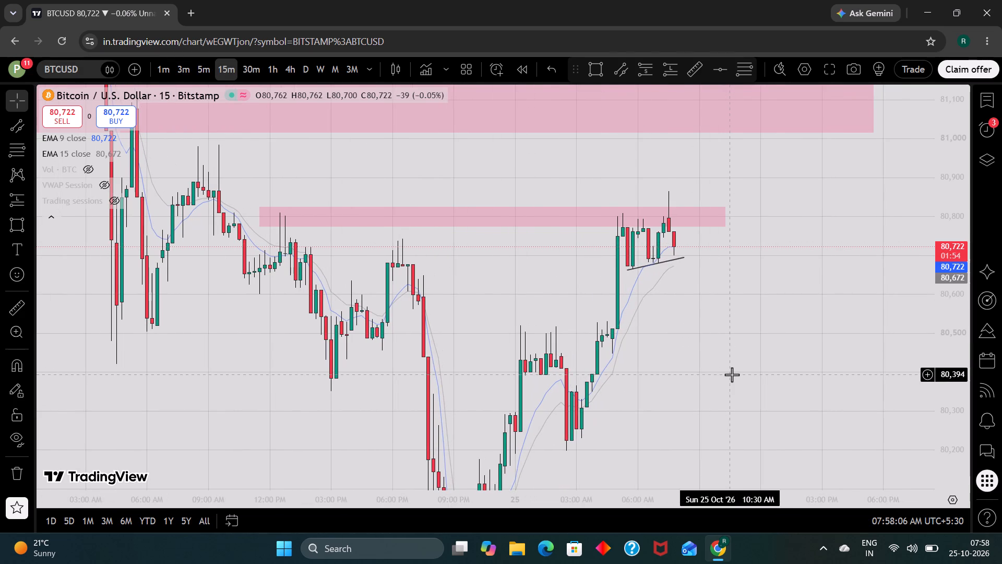
Examine Bitcoin's latest candles between the resized pink zone and the rising trend line on the 5-minute chart.
click(207, 77)
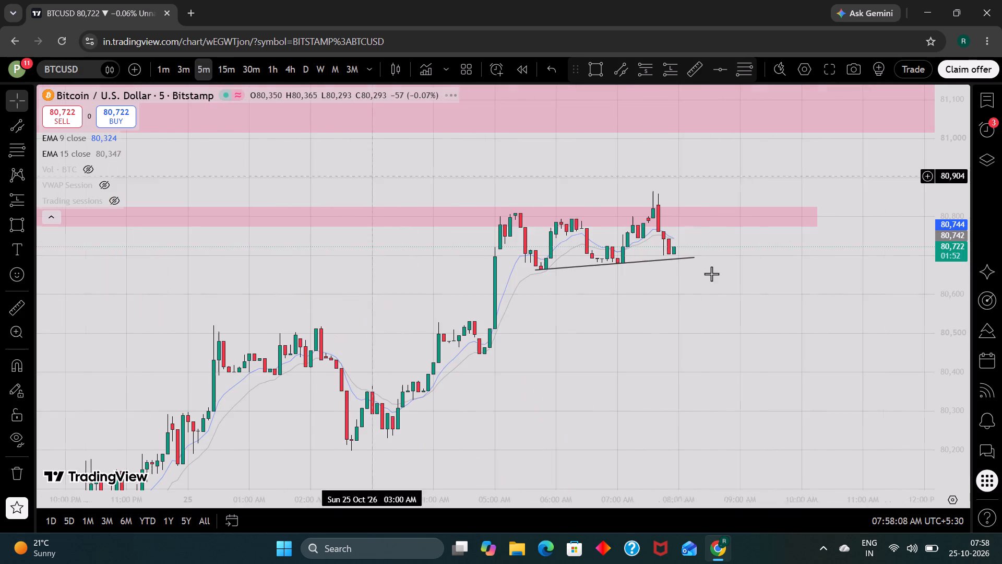
drag(781, 312, 796, 321)
scroll(955, 362, up, 5)
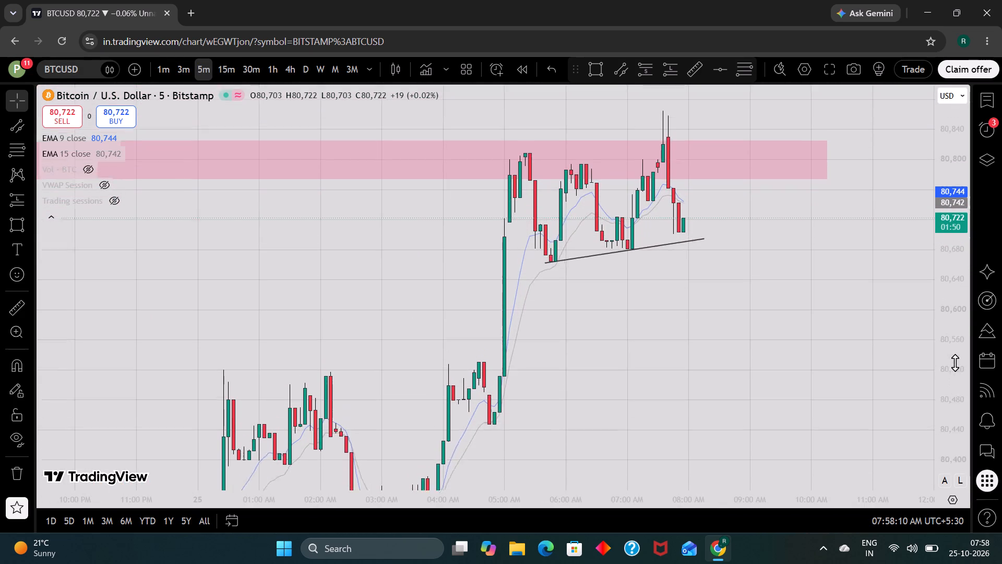
scroll(800, 343, up, 1)
drag(750, 326, 735, 354)
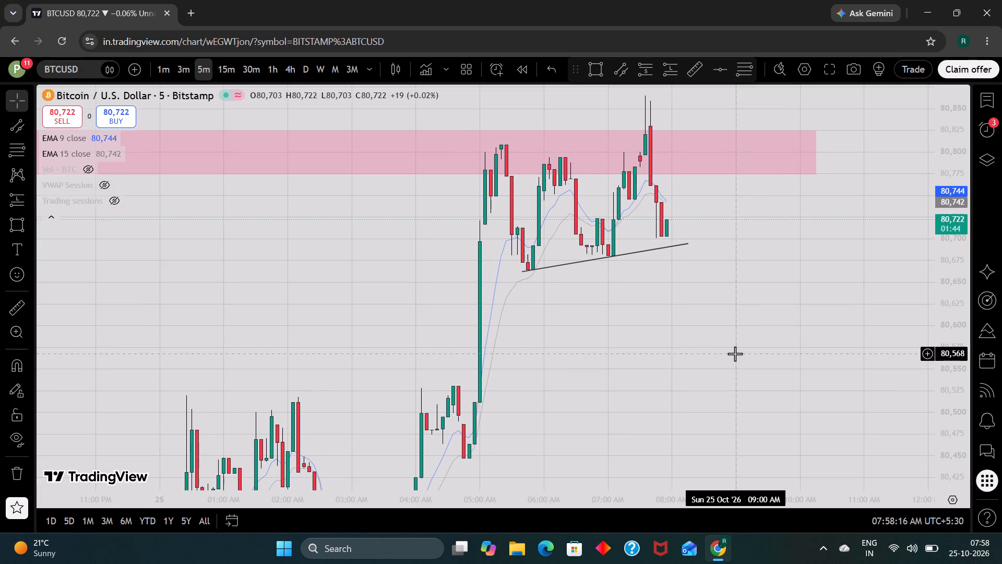
scroll(735, 354, up, 1)
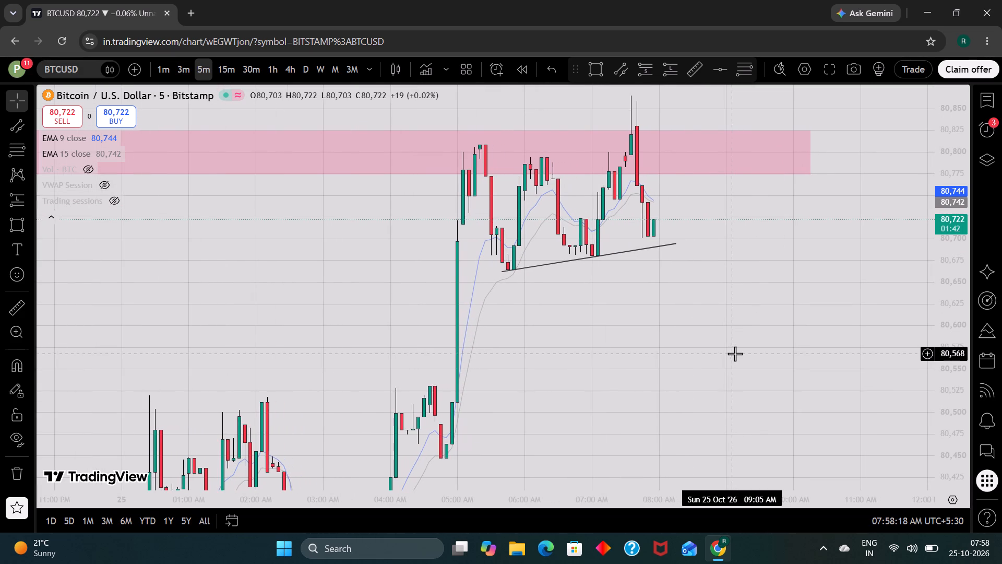
drag(690, 326, 676, 349)
scroll(676, 349, down, 2)
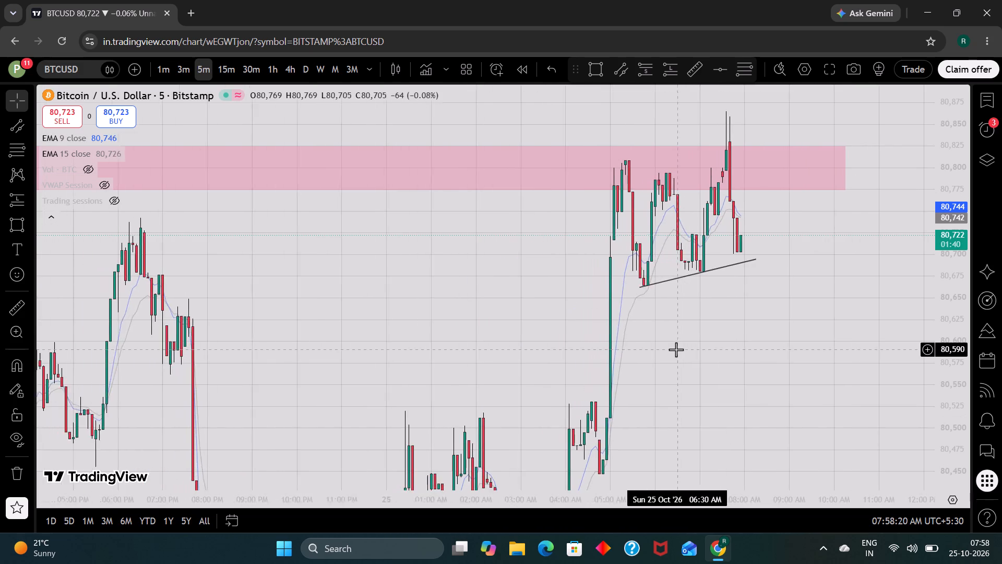
scroll(676, 349, down, 1)
scroll(512, 305, up, 2)
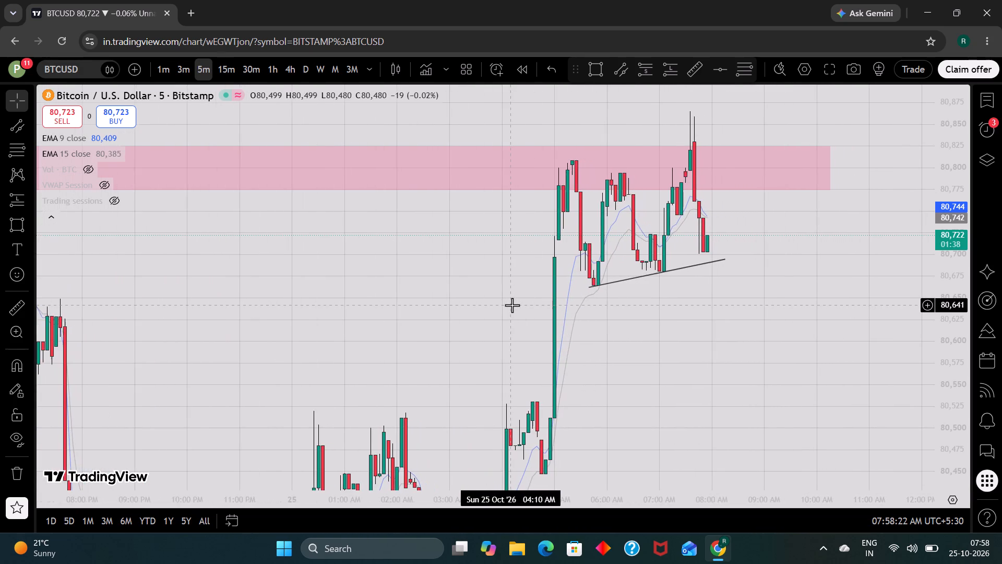
scroll(512, 305, up, 2)
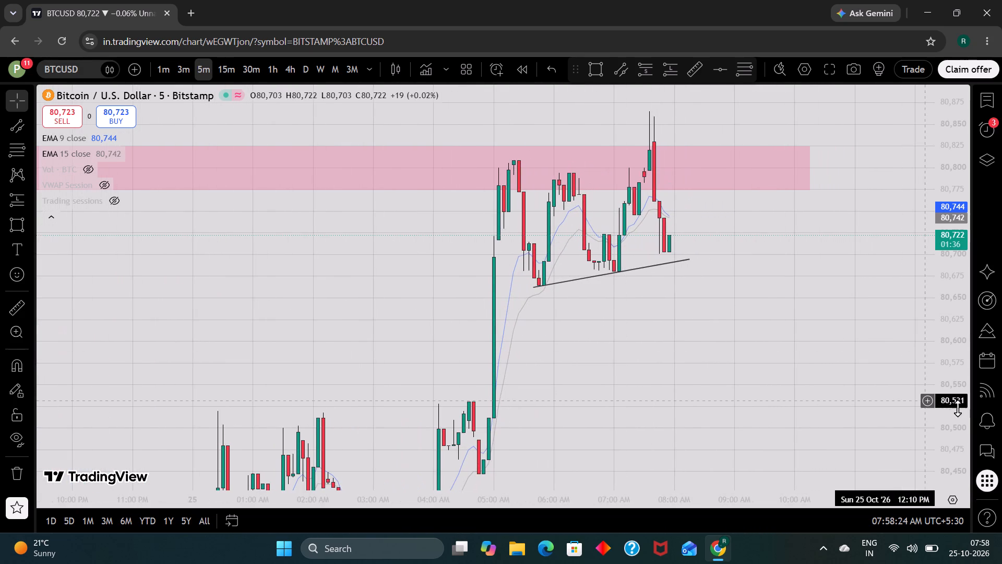
scroll(948, 403, down, 4)
scroll(788, 380, up, 1)
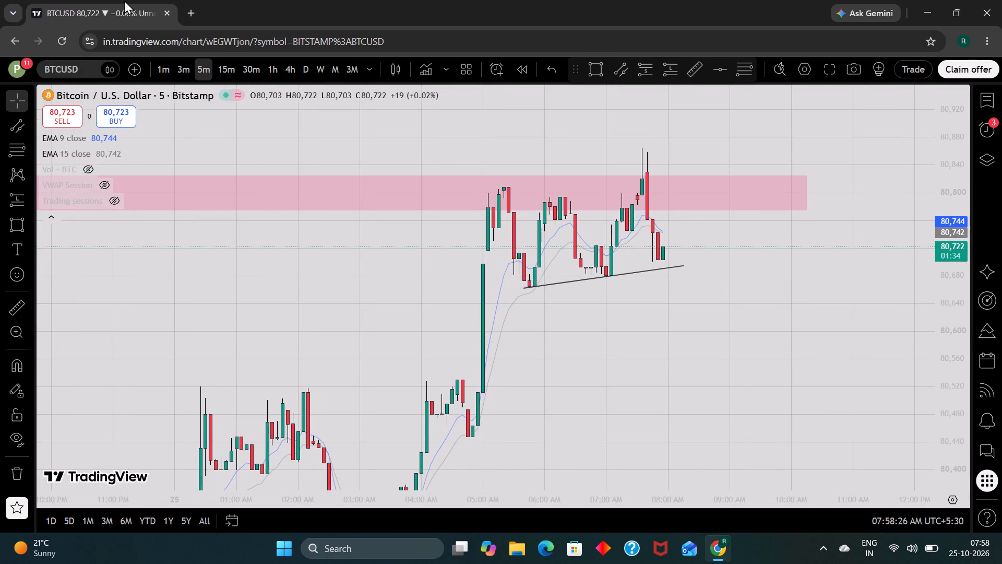
Compare the 24 October price action with the recent highs and lows around the resized pink zone on the 5-minute chart.
drag(606, 324, 588, 336)
scroll(616, 366, down, 6)
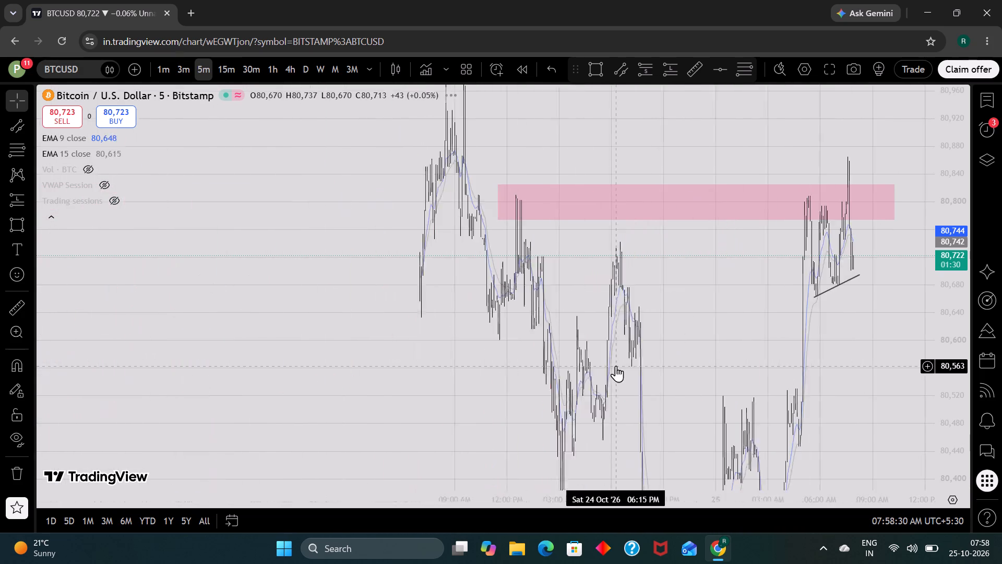
scroll(544, 339, up, 6)
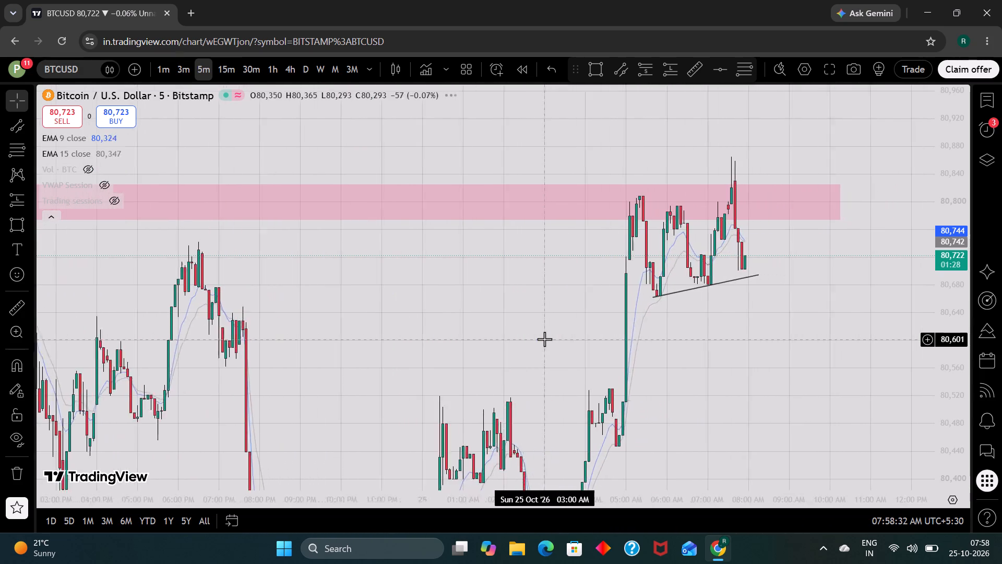
scroll(544, 339, up, 1)
scroll(949, 390, down, 4)
scroll(777, 375, up, 1)
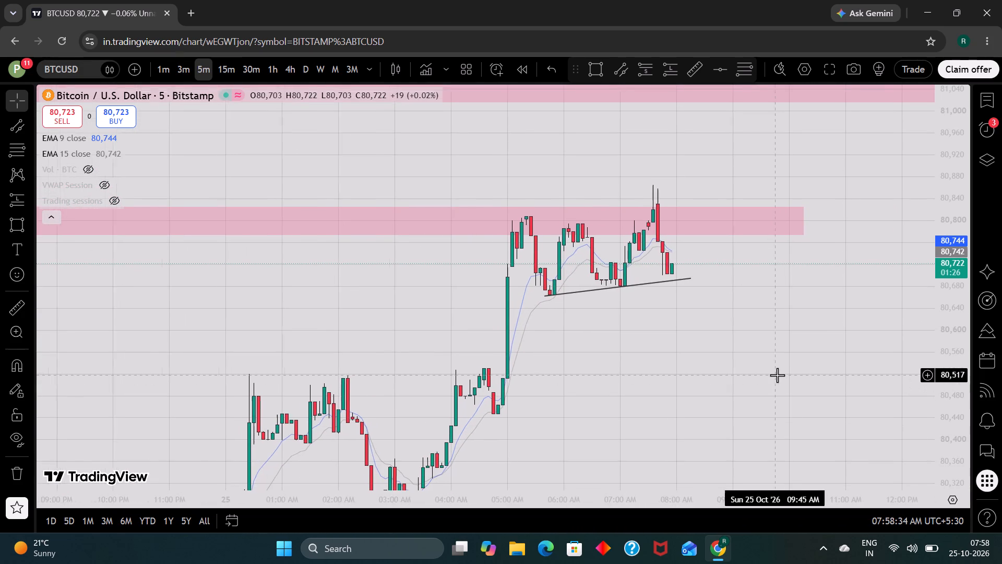
scroll(777, 375, up, 1)
scroll(951, 360, up, 3)
scroll(795, 345, up, 1)
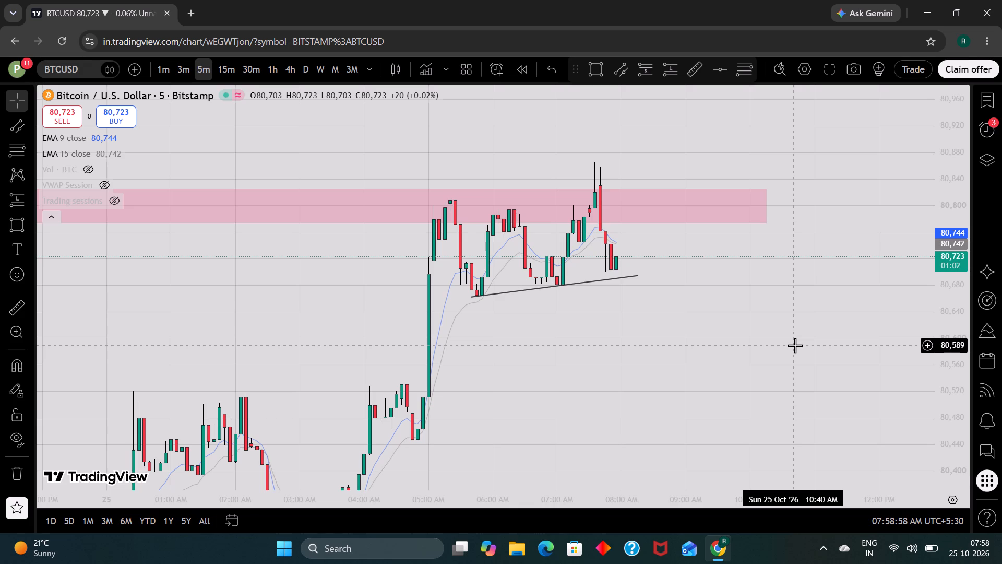
scroll(795, 345, up, 1)
drag(700, 448, 664, 410)
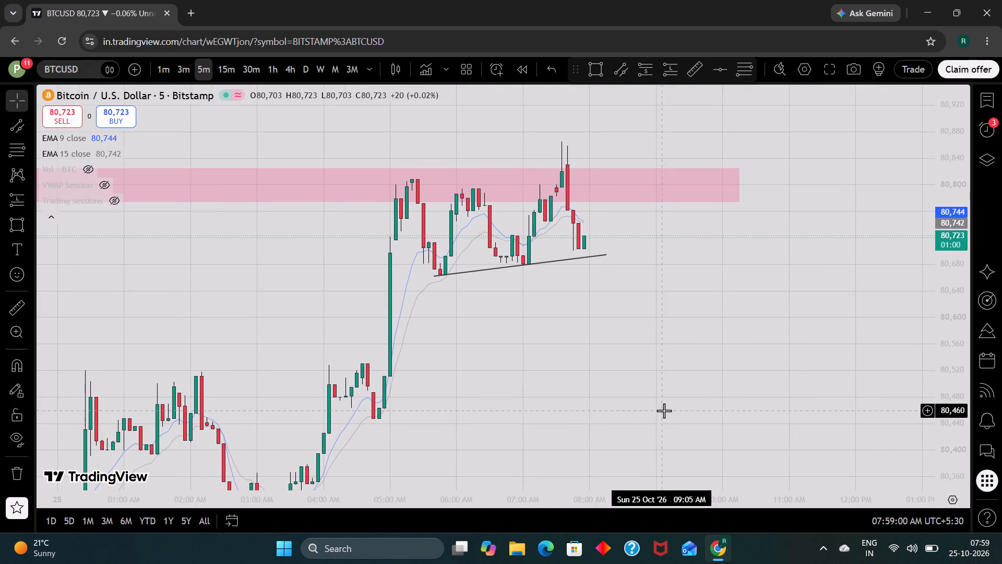
scroll(664, 410, up, 1)
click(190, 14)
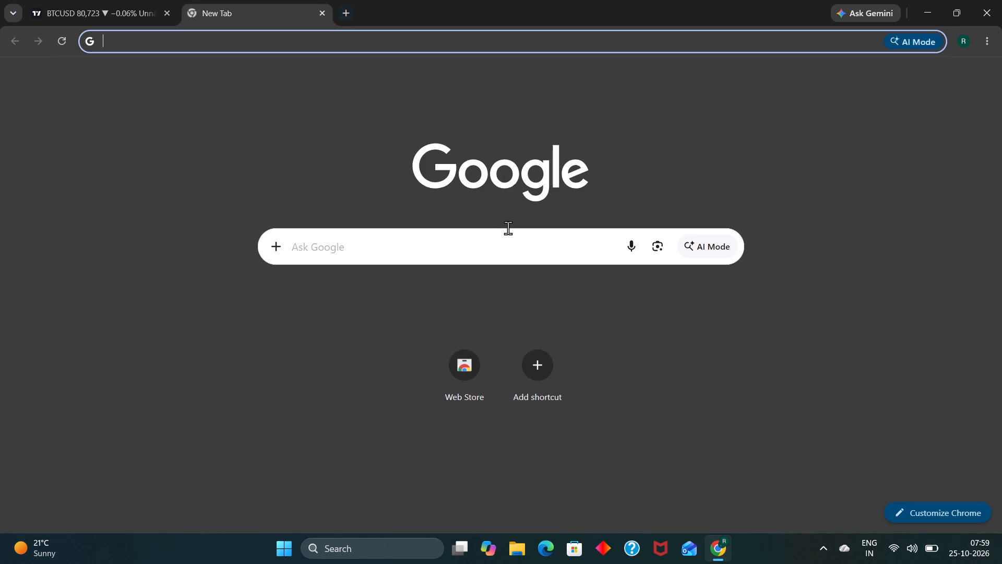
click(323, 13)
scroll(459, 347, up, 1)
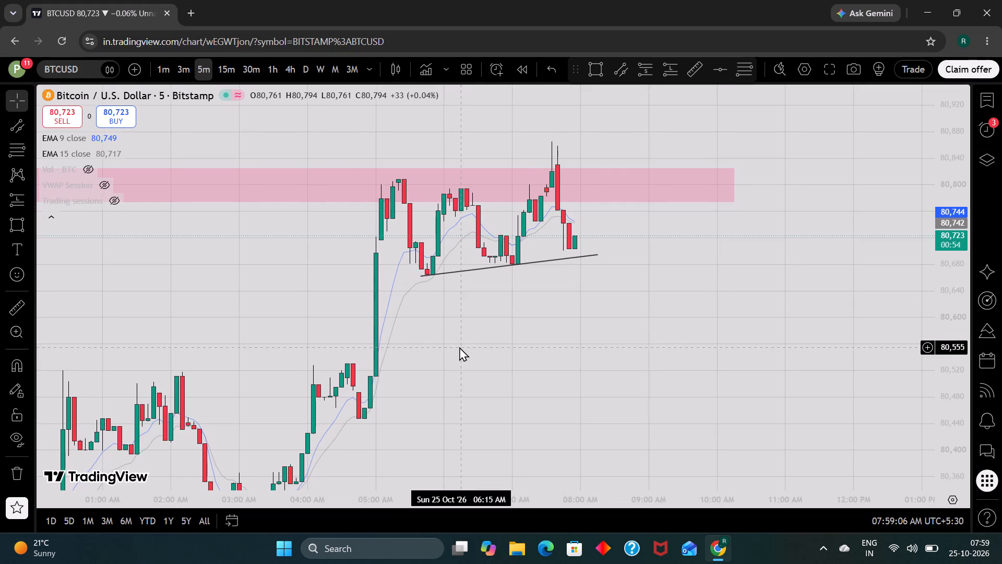
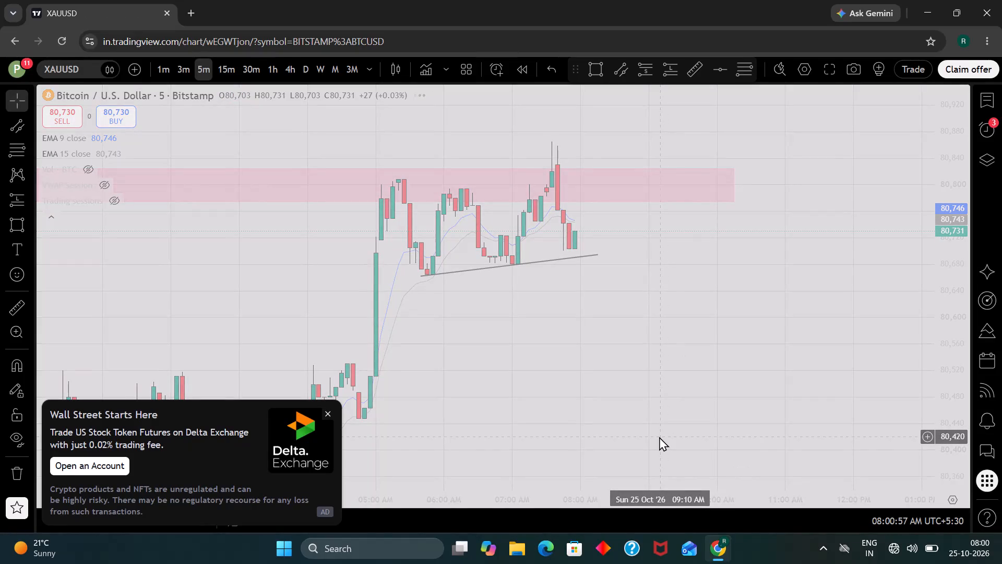
Dismiss the Delta Exchange advertisement covering the Bitcoin chart.
click(328, 411)
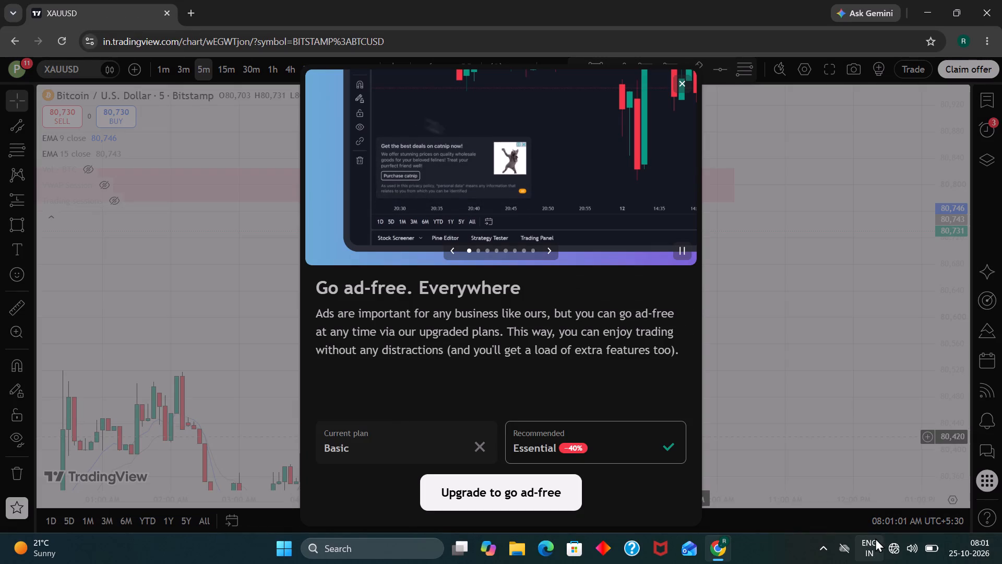
Connect the computer to the OPPO A5 Pro 5G a5x5 Wi-Fi network and close the ad-free upgrade offer over the chart.
click(892, 548)
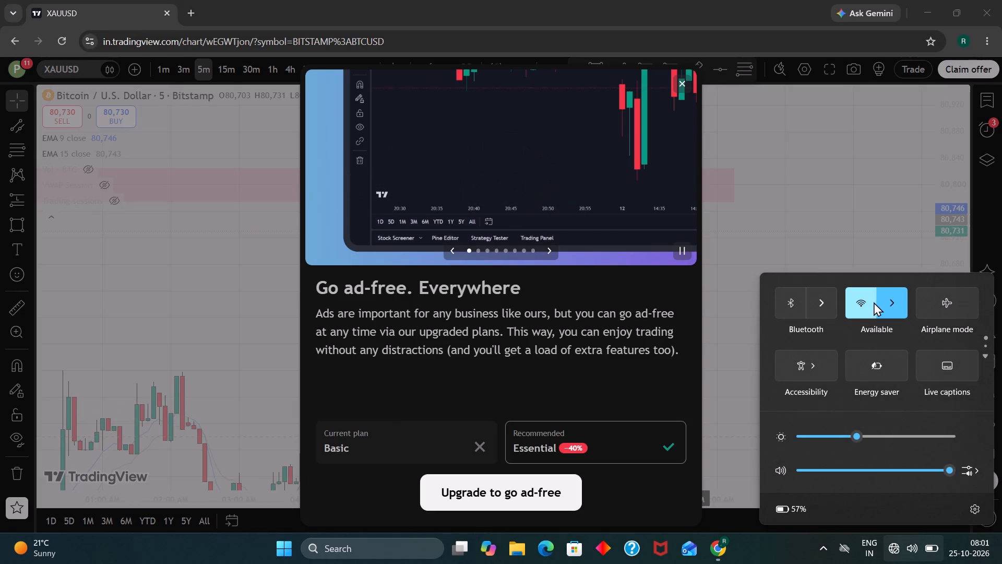
drag(873, 301, 902, 298)
click(902, 298)
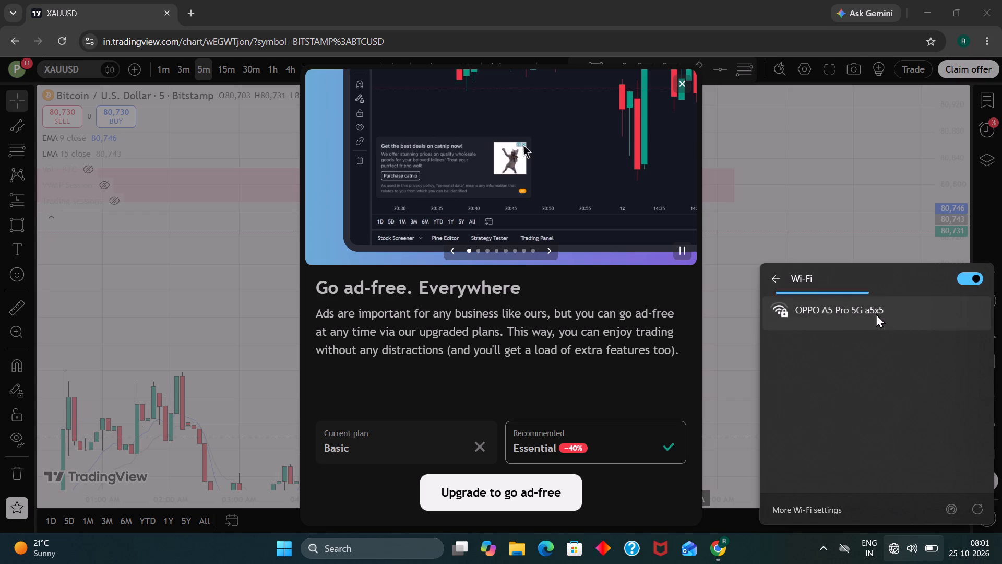
click(876, 313)
click(931, 371)
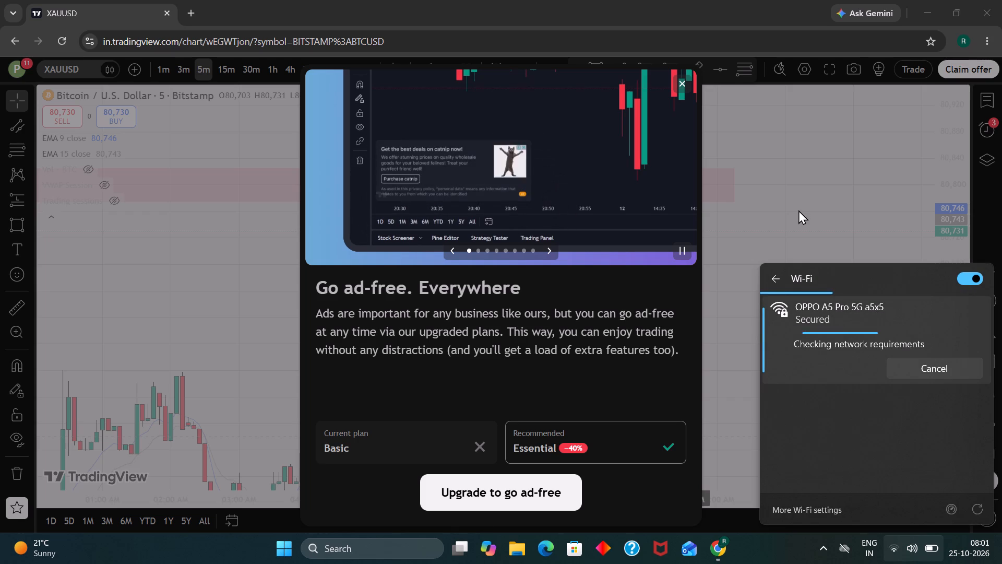
click(678, 81)
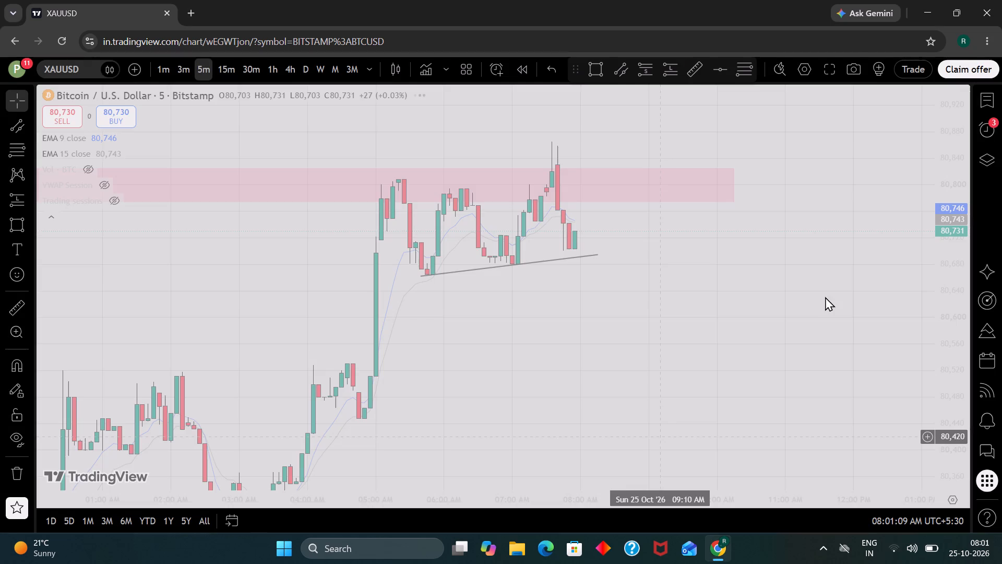
click(888, 544)
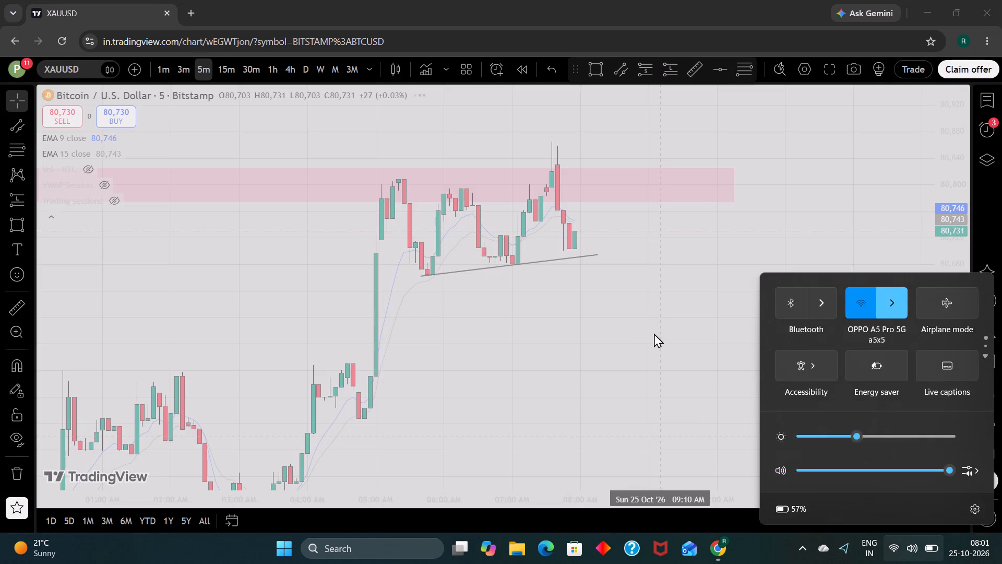
click(638, 326)
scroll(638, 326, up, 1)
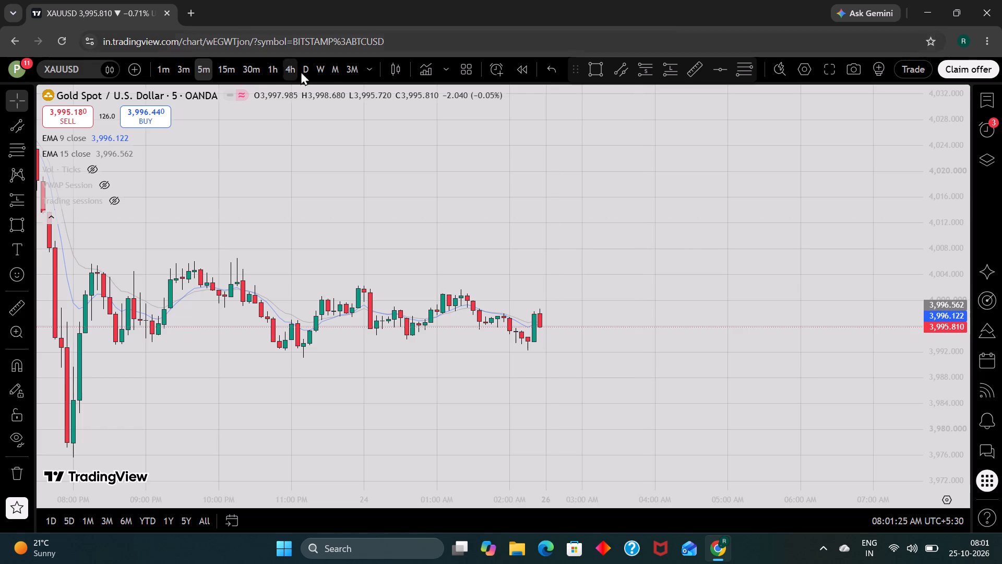
Switch back to Bitcoin and examine its latest candles around the lower pink zone on the 15-minute and 30-minute charts.
key(Up)
scroll(638, 270, down, 3)
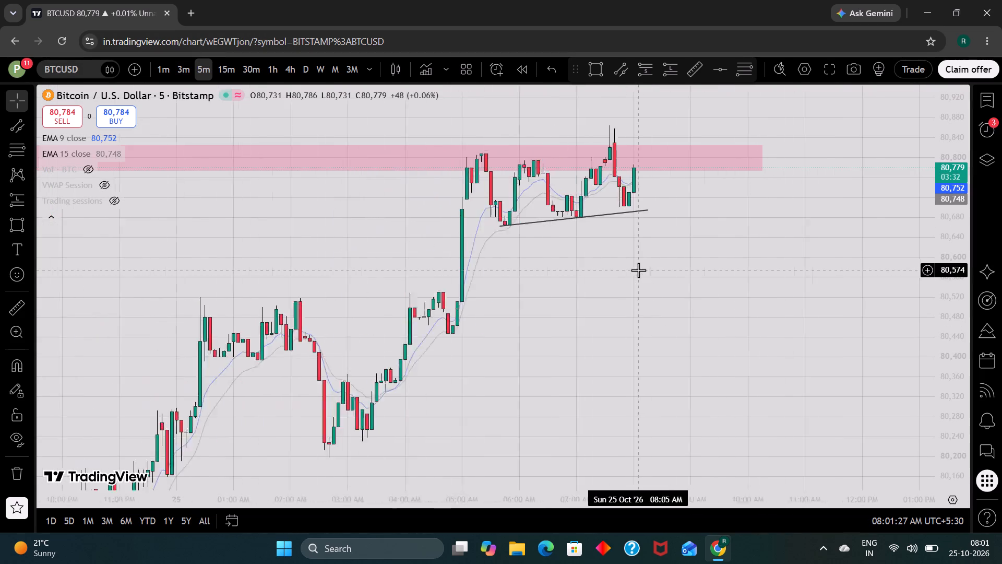
click(222, 67)
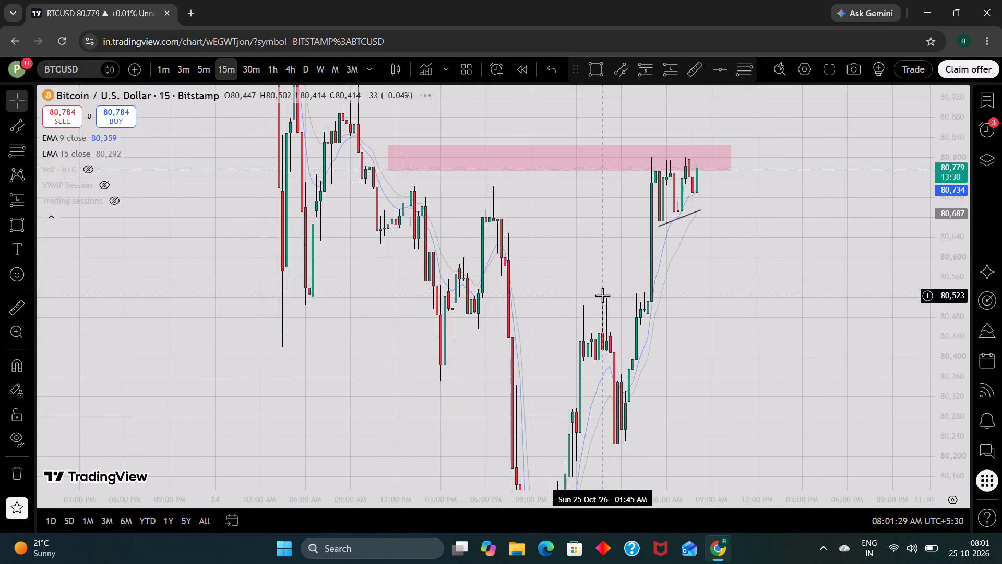
scroll(602, 295, up, 1)
scroll(733, 311, up, 1)
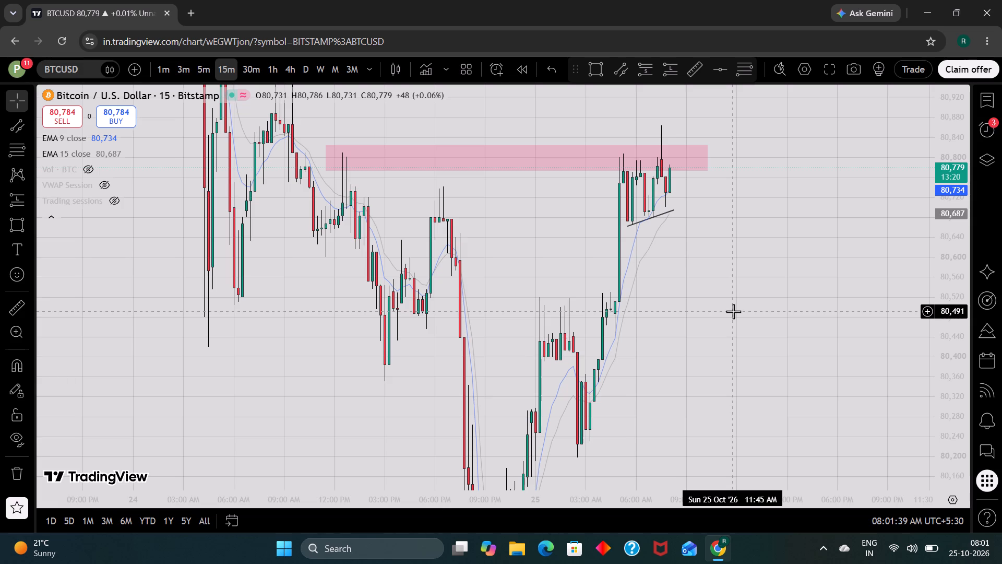
scroll(733, 311, up, 2)
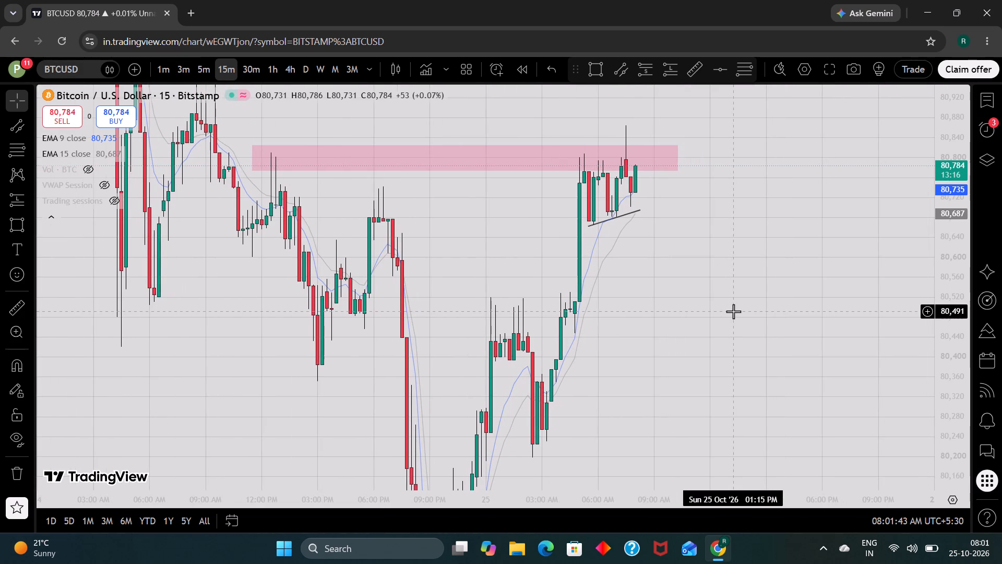
scroll(733, 311, up, 1)
click(245, 61)
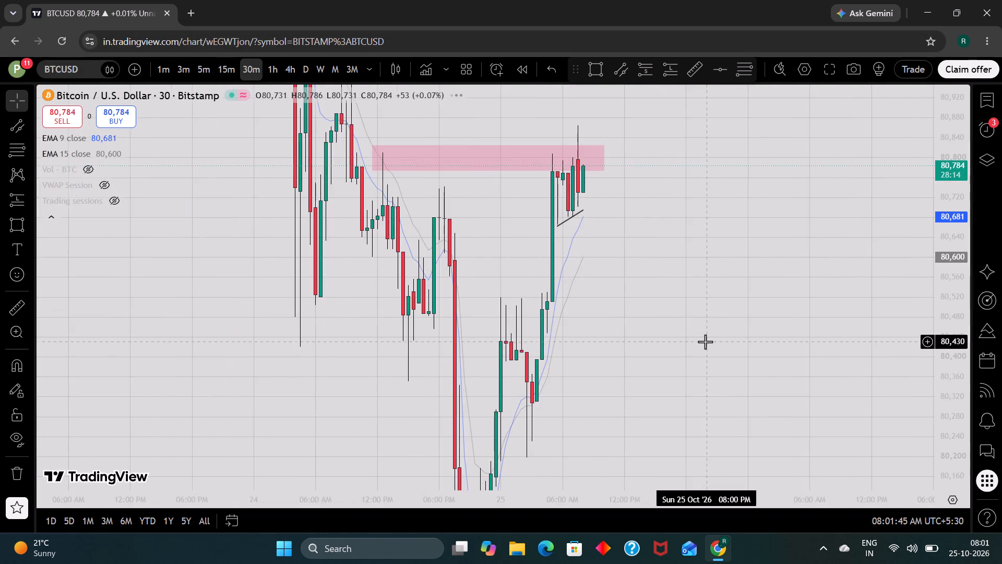
scroll(705, 342, up, 1)
scroll(946, 321, down, 6)
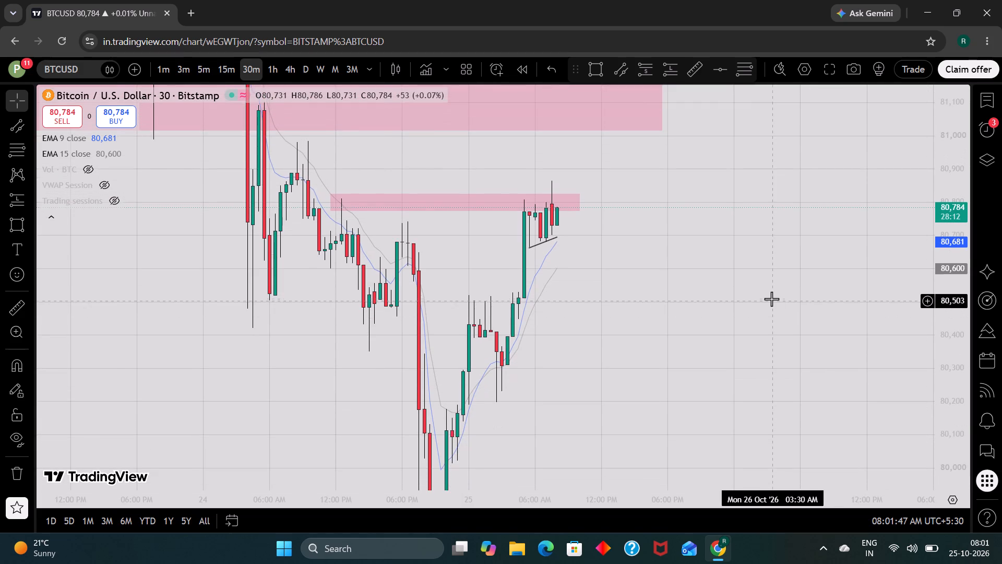
scroll(771, 299, up, 1)
drag(771, 299, 758, 326)
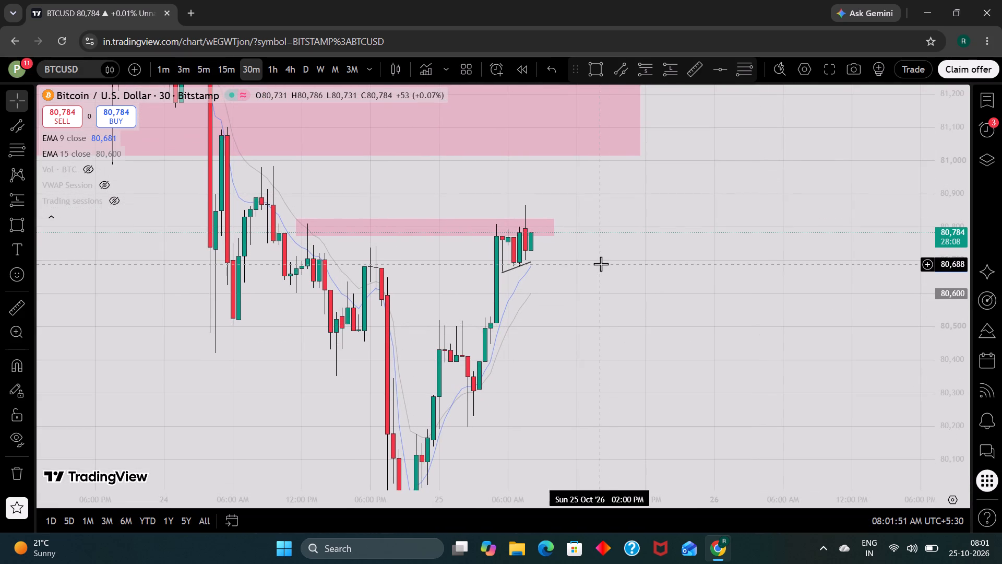
scroll(658, 308, up, 1)
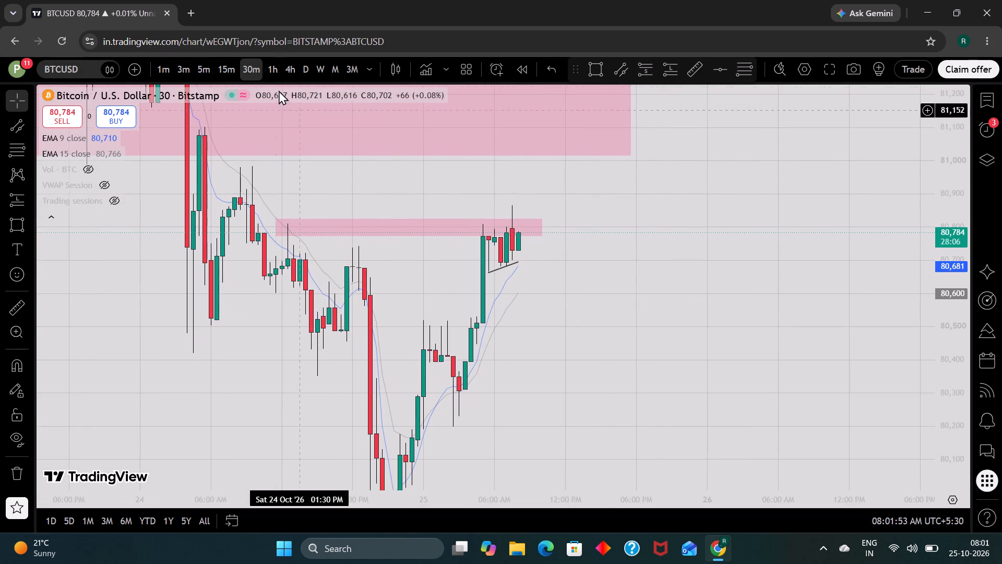
On the 15-minute chart, narrow the lower pink zone by raising its bottom edge to about 80,797.
click(231, 65)
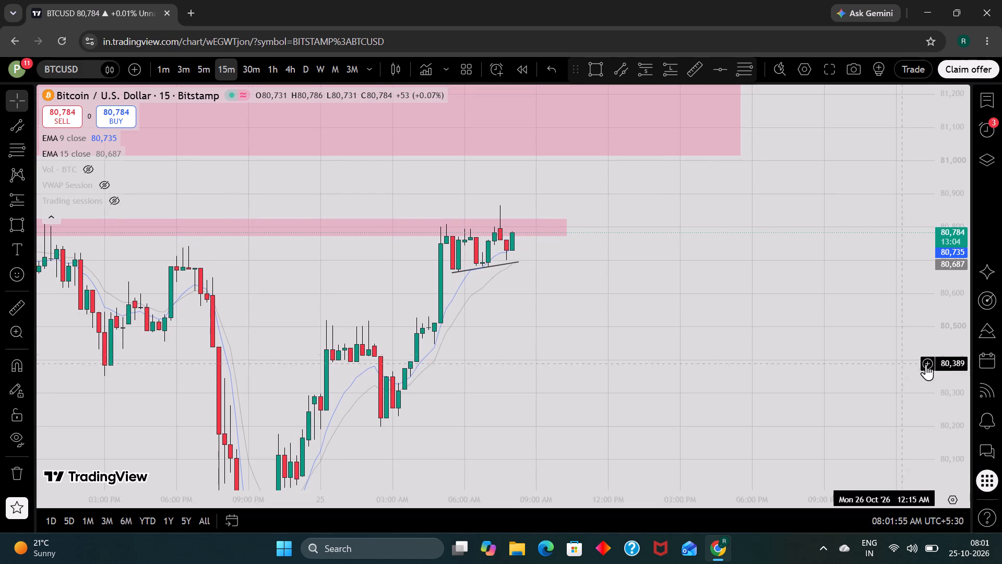
scroll(947, 359, up, 6)
drag(762, 288, 775, 347)
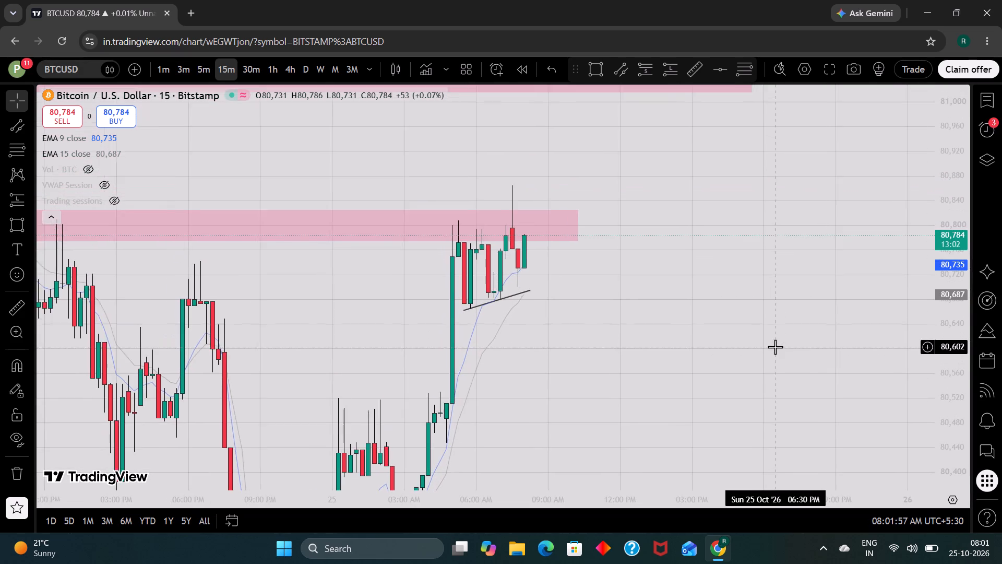
scroll(775, 347, up, 1)
drag(626, 310, 667, 372)
scroll(667, 372, down, 3)
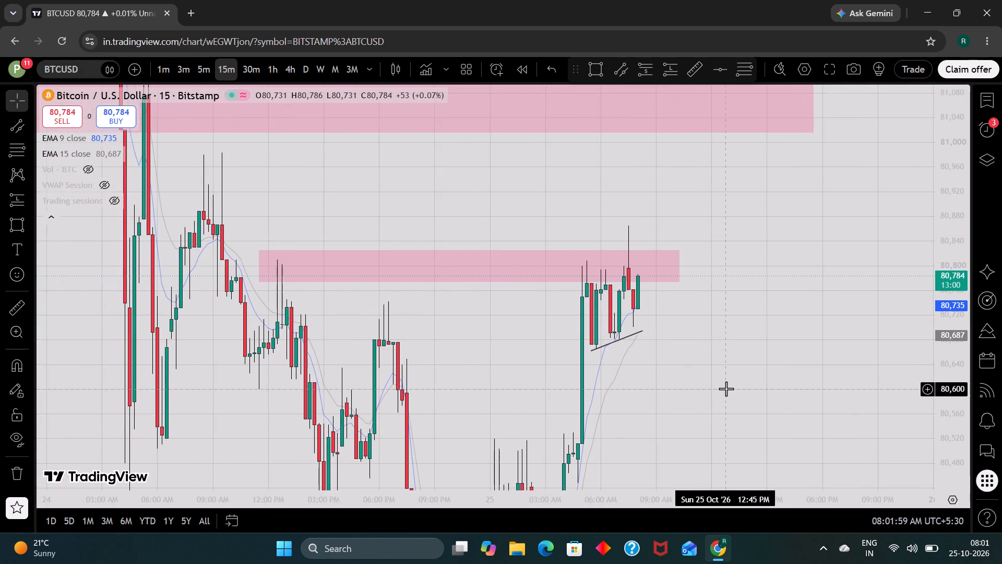
scroll(726, 389, up, 1)
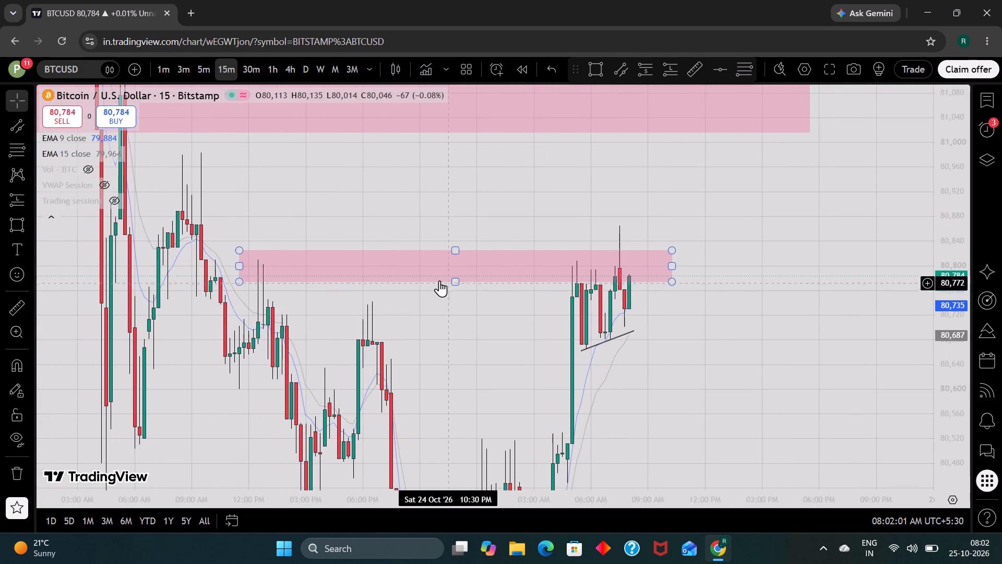
drag(451, 279, 467, 267)
click(450, 246)
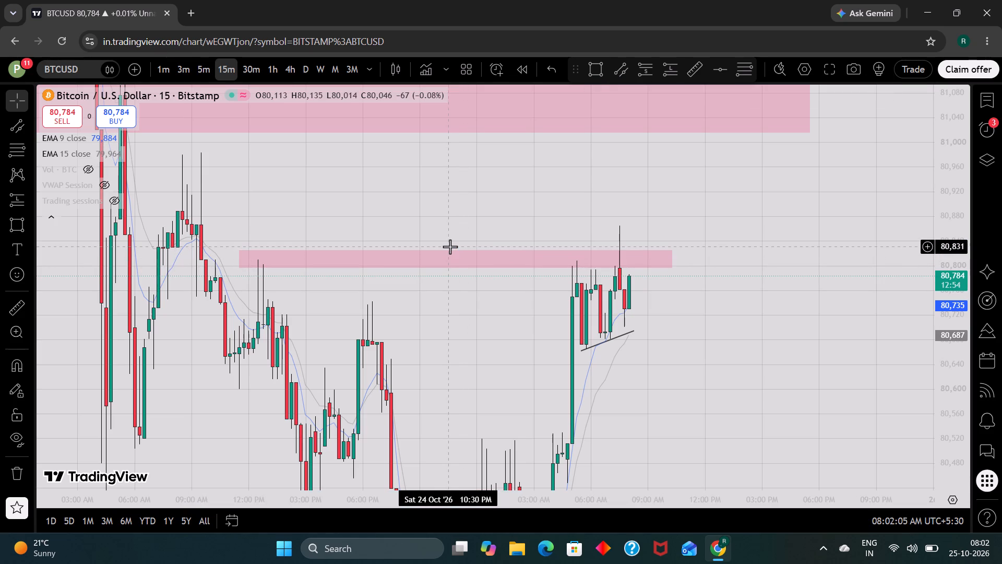
Check the narrowed pink zone against Bitcoin's candles on the 15-minute, 30-minute and 4-hour charts.
scroll(695, 373, up, 1)
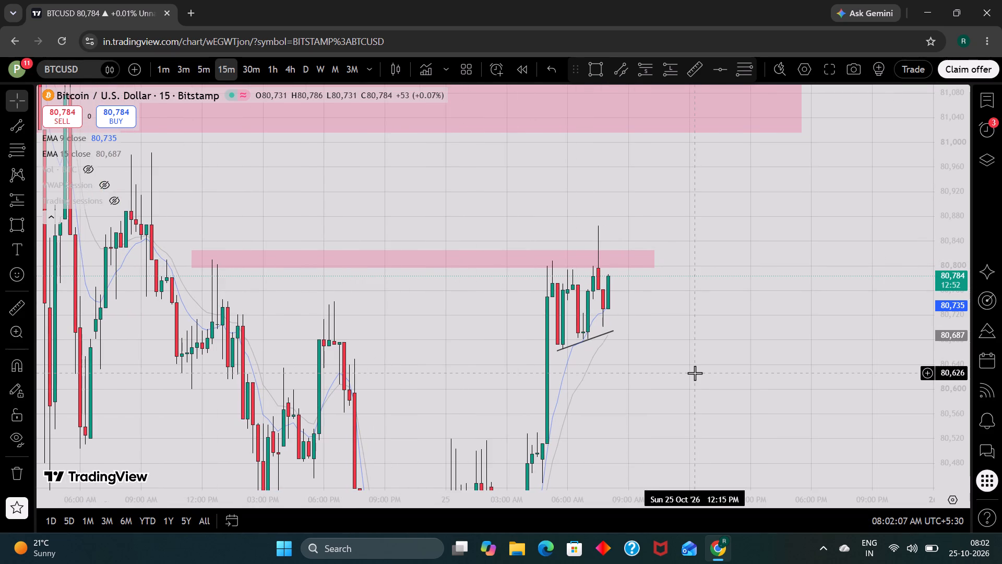
scroll(963, 387, down, 2)
scroll(837, 404, up, 1)
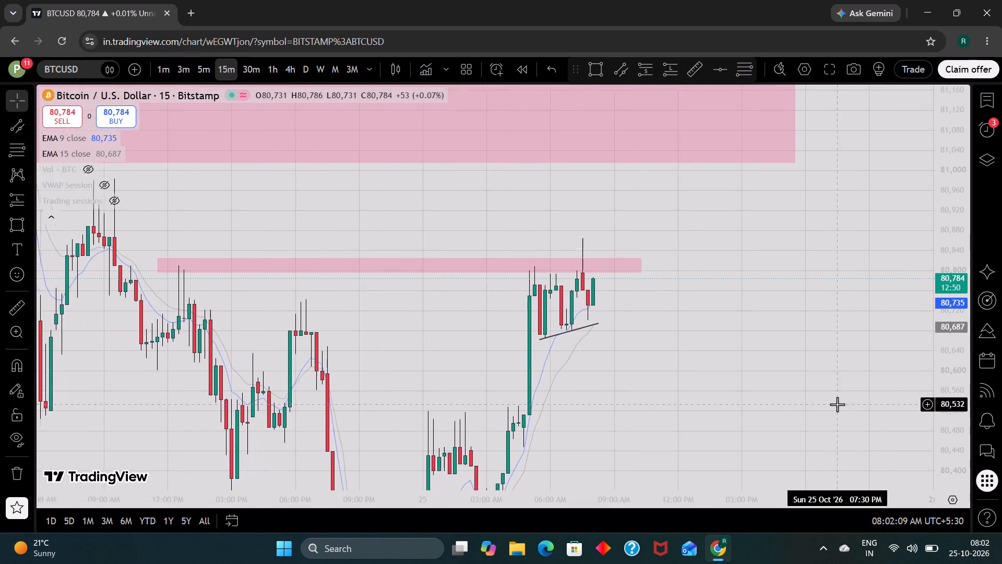
scroll(837, 404, up, 1)
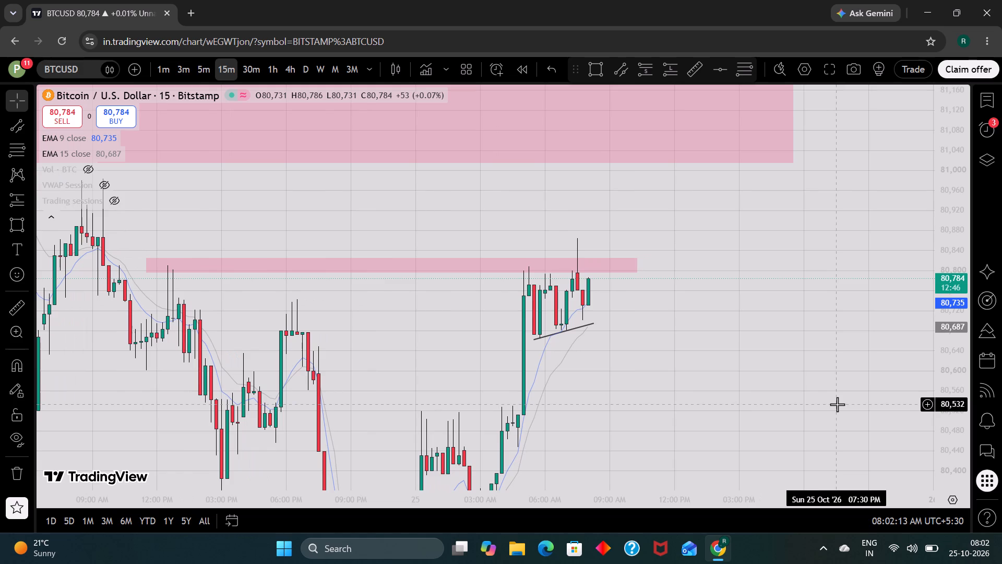
scroll(837, 404, down, 5)
scroll(837, 404, up, 2)
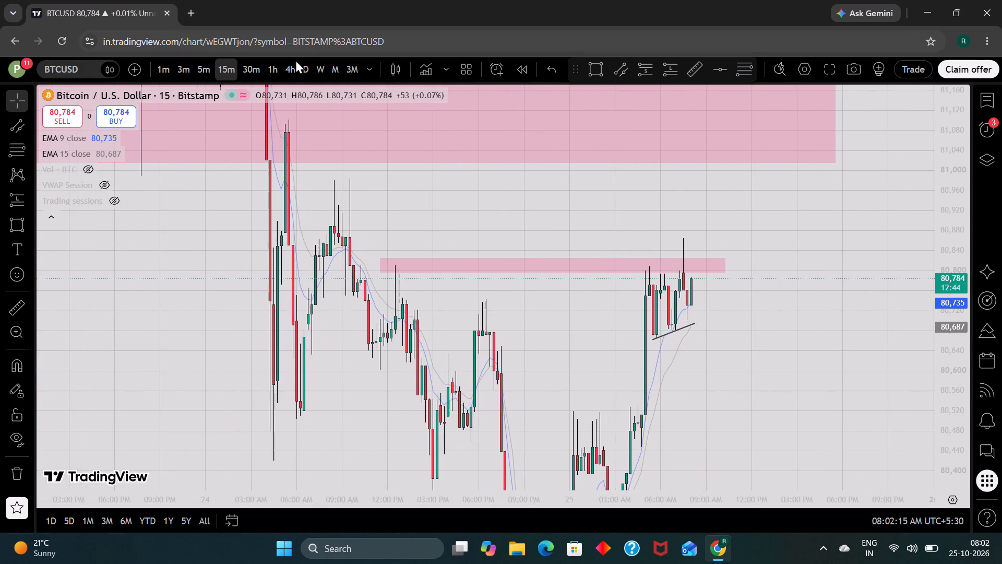
click(247, 70)
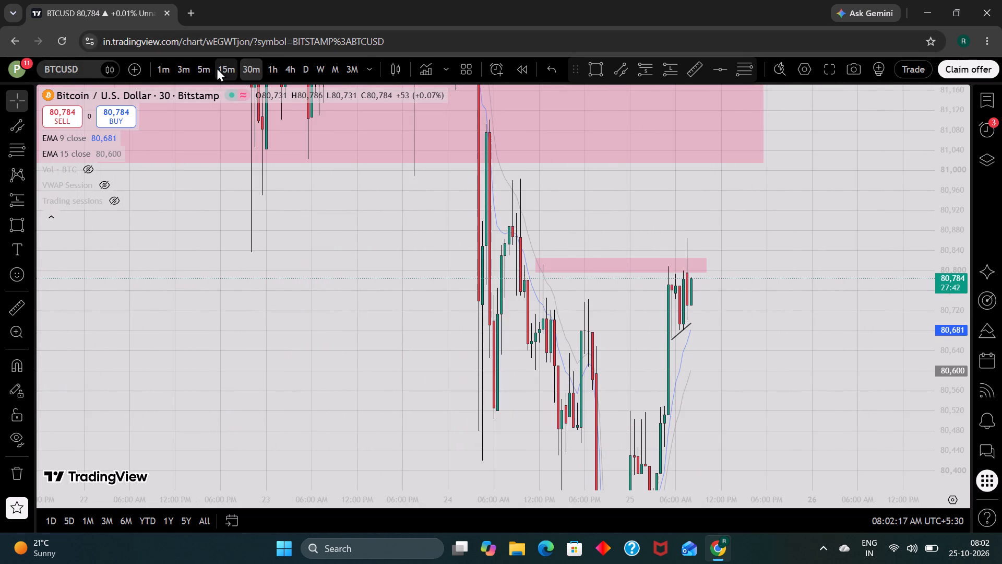
click(288, 67)
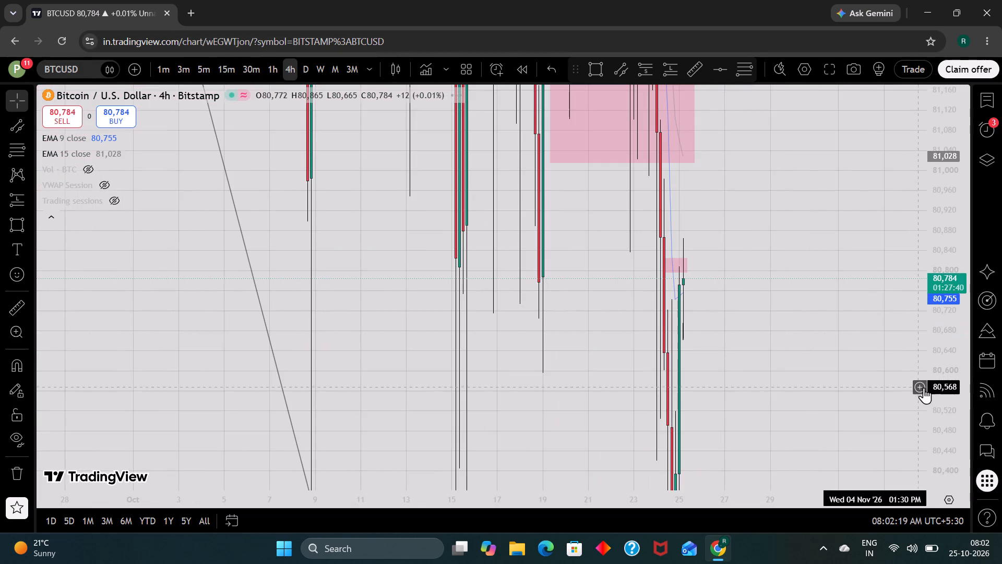
scroll(944, 402, down, 17)
scroll(944, 402, up, 3)
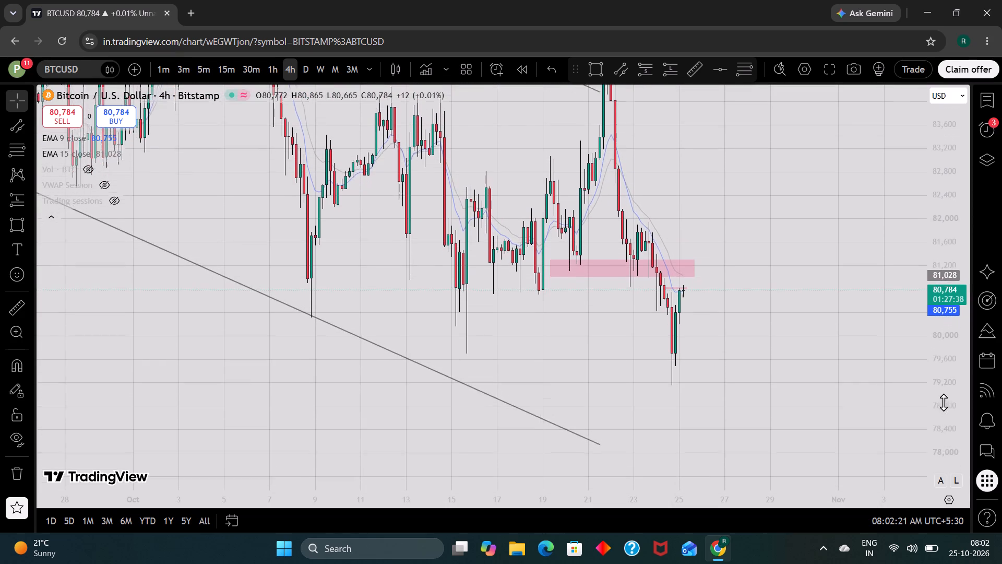
scroll(944, 402, up, 2)
scroll(770, 386, up, 1)
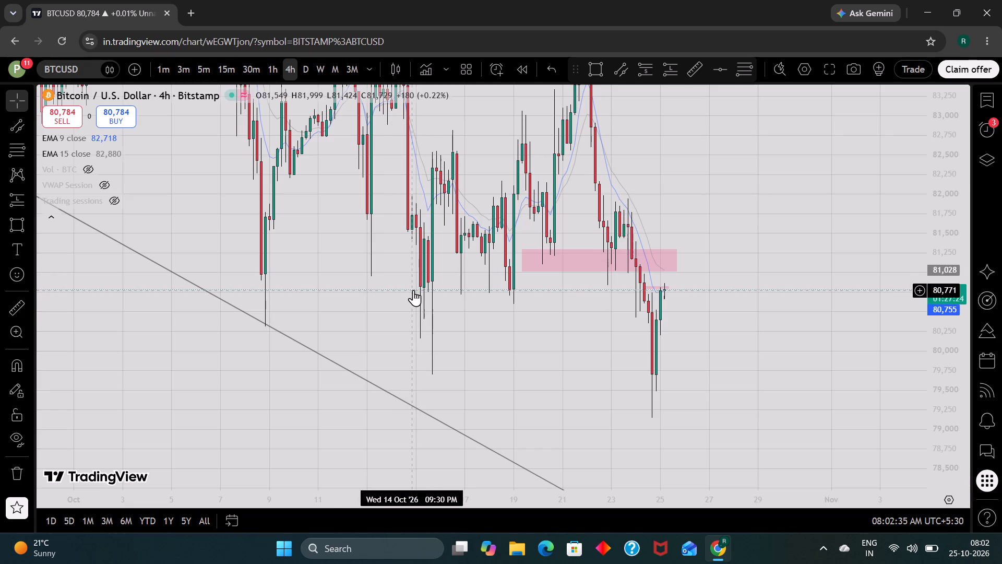
scroll(413, 290, up, 1)
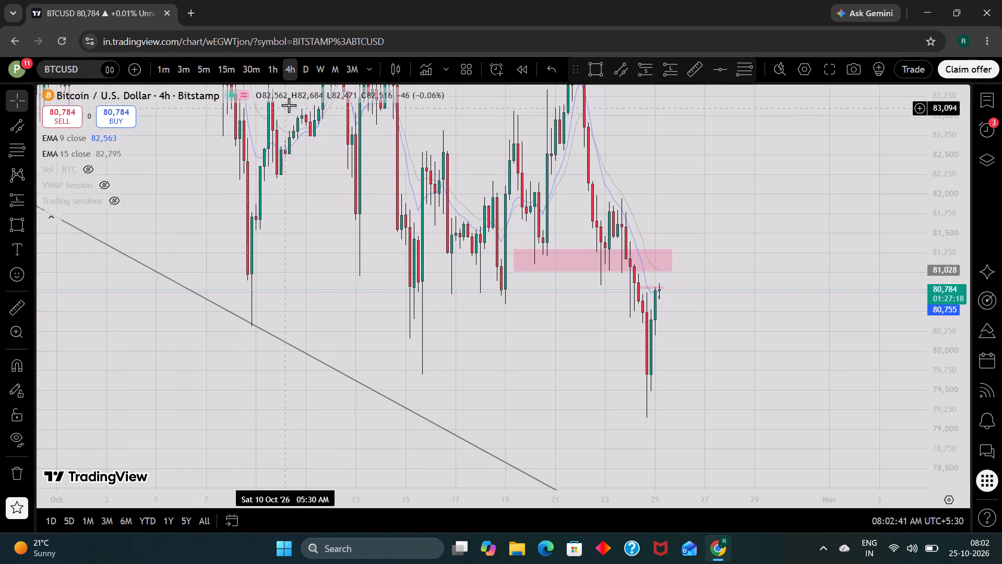
Compare price action around both pink zones on the 1-hour, 30-minute and 15-minute charts.
click(278, 72)
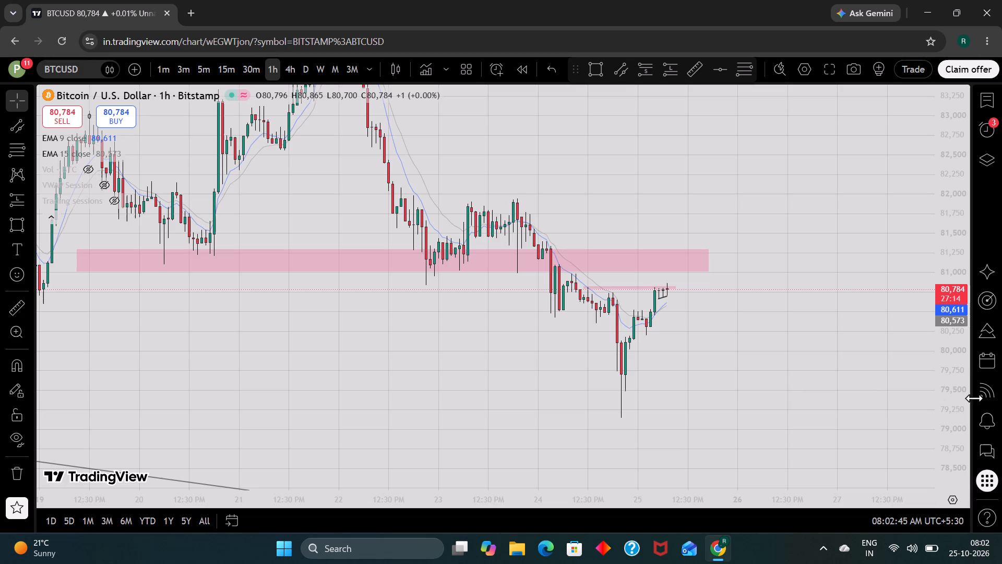
scroll(961, 397, up, 7)
scroll(810, 379, up, 1)
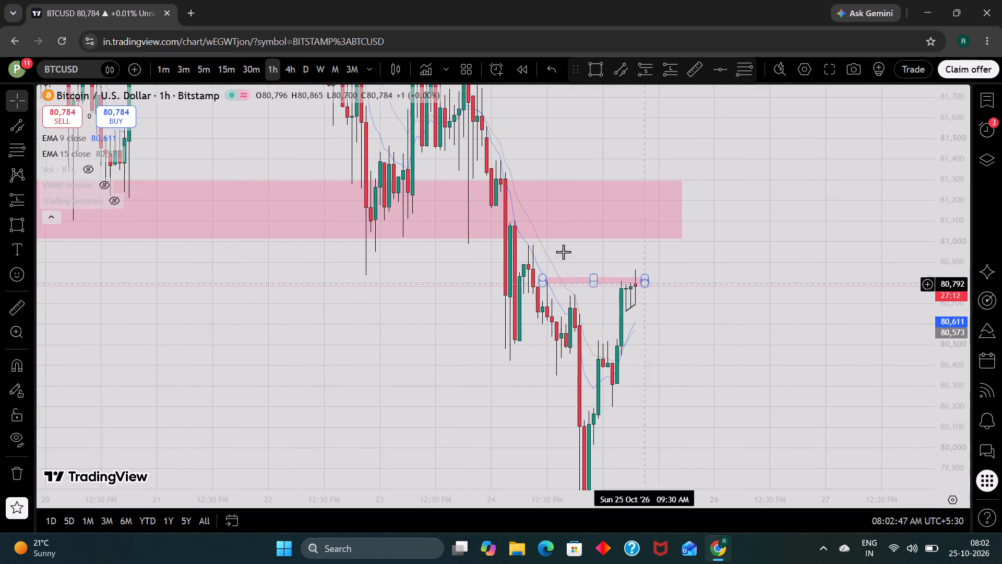
click(260, 74)
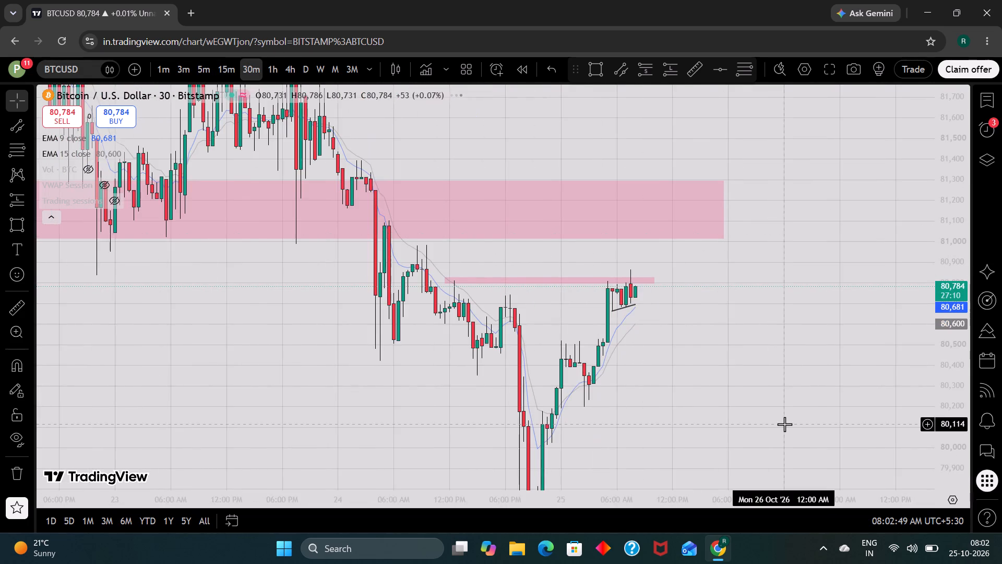
scroll(784, 424, up, 1)
click(222, 65)
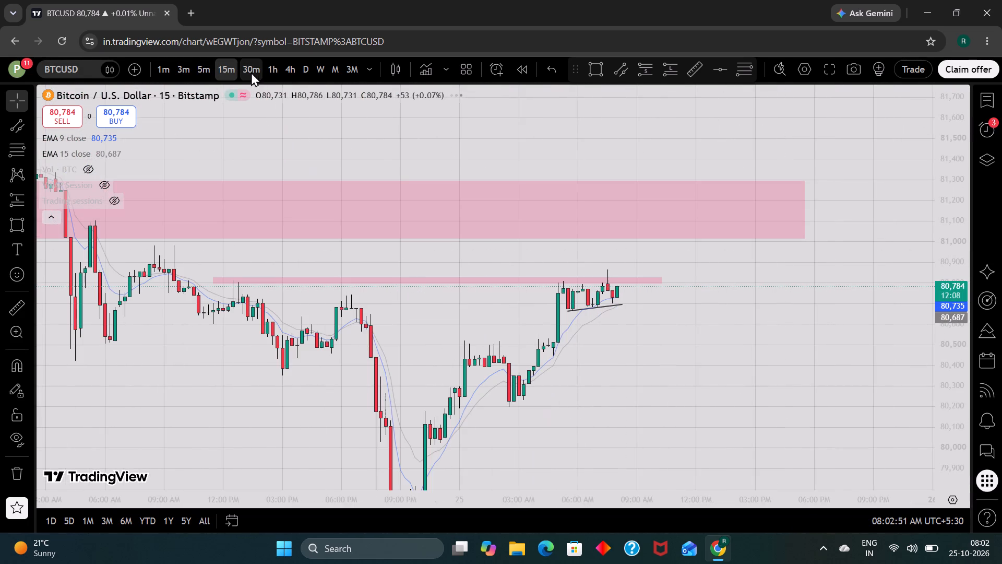
click(269, 67)
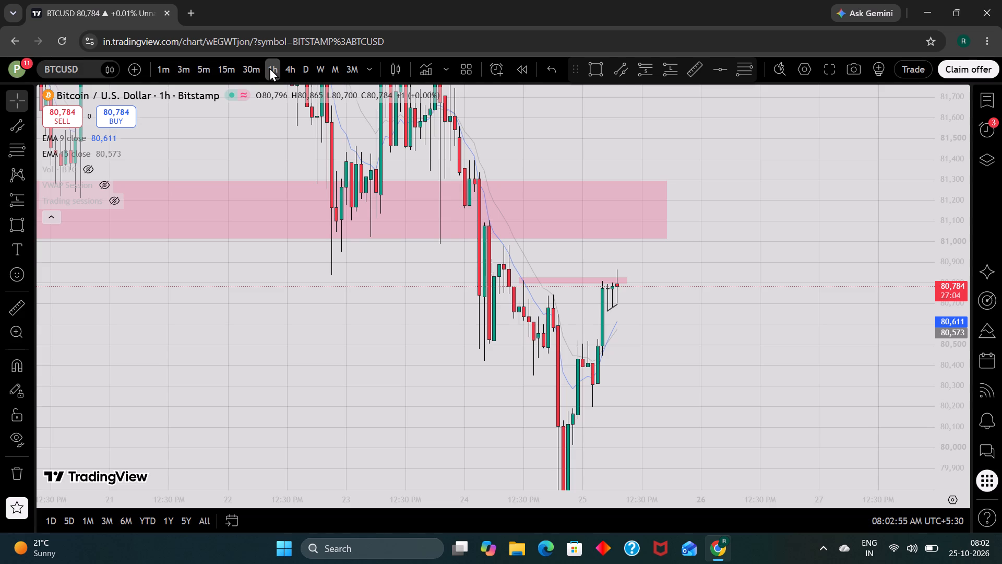
click(255, 65)
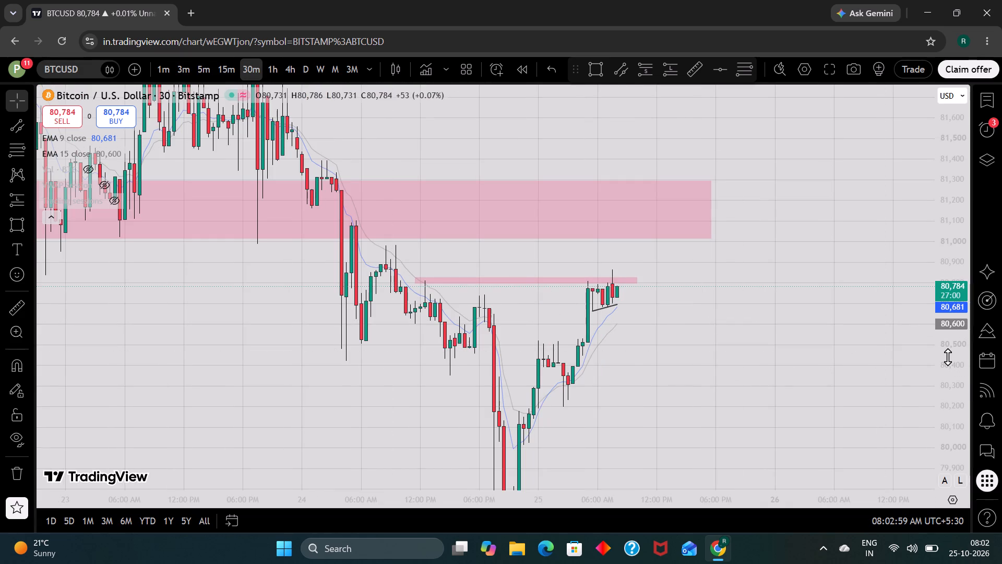
scroll(948, 357, up, 5)
scroll(802, 345, up, 1)
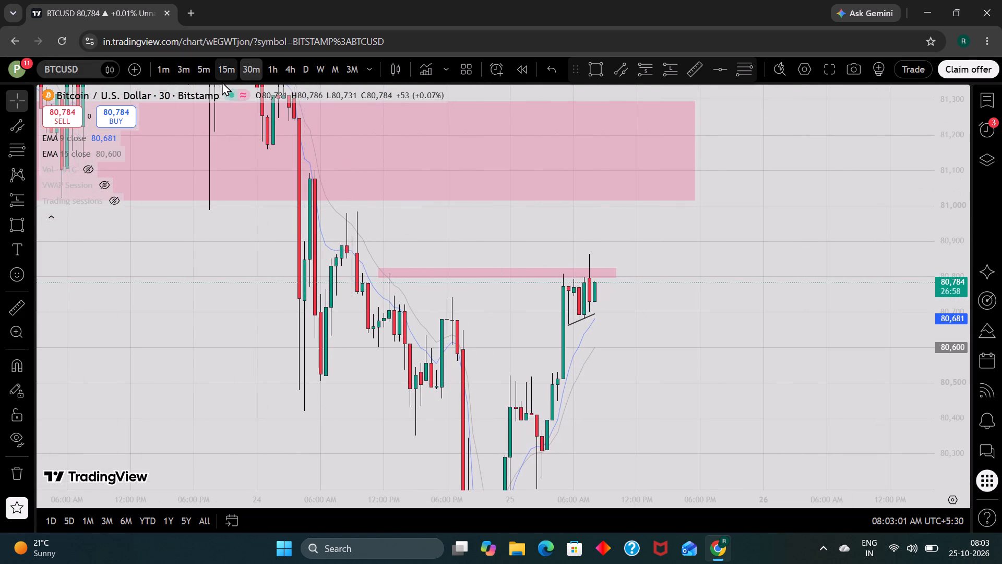
On the 15-minute chart, move the rising trend line's later end to about 80,716 at 8:30 AM on 25 October.
click(229, 72)
scroll(674, 309, up, 1)
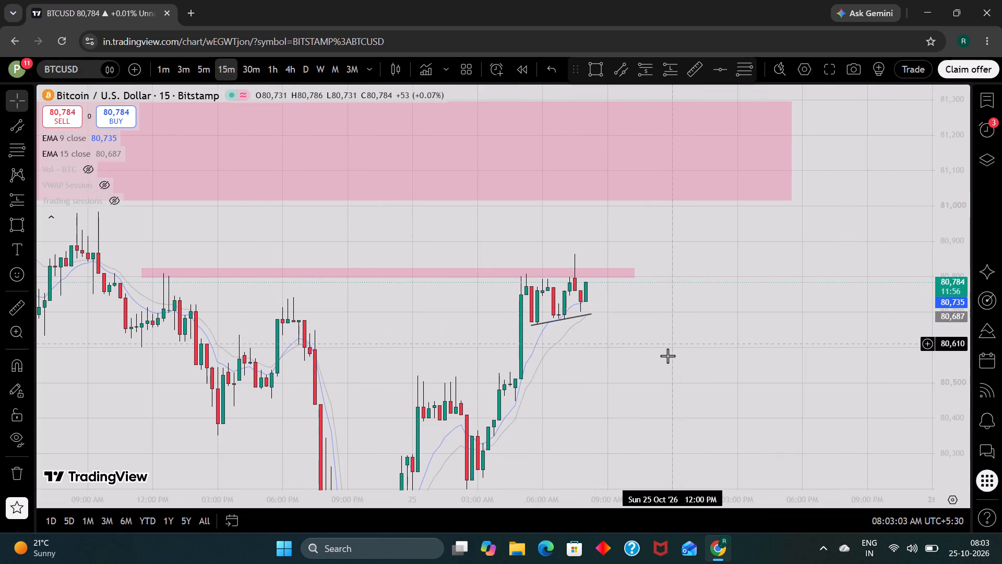
drag(667, 356, 665, 293)
scroll(665, 293, up, 1)
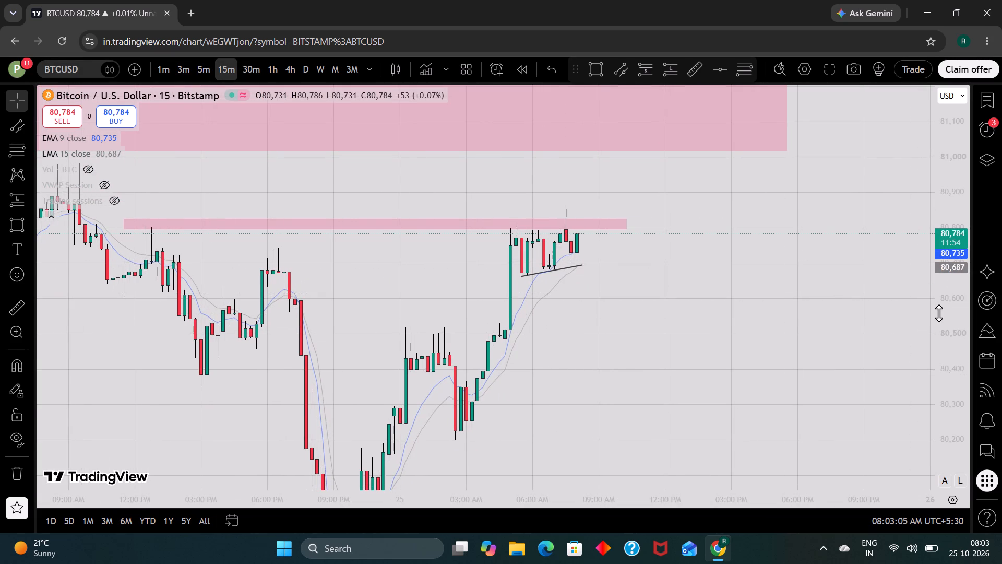
scroll(939, 313, up, 4)
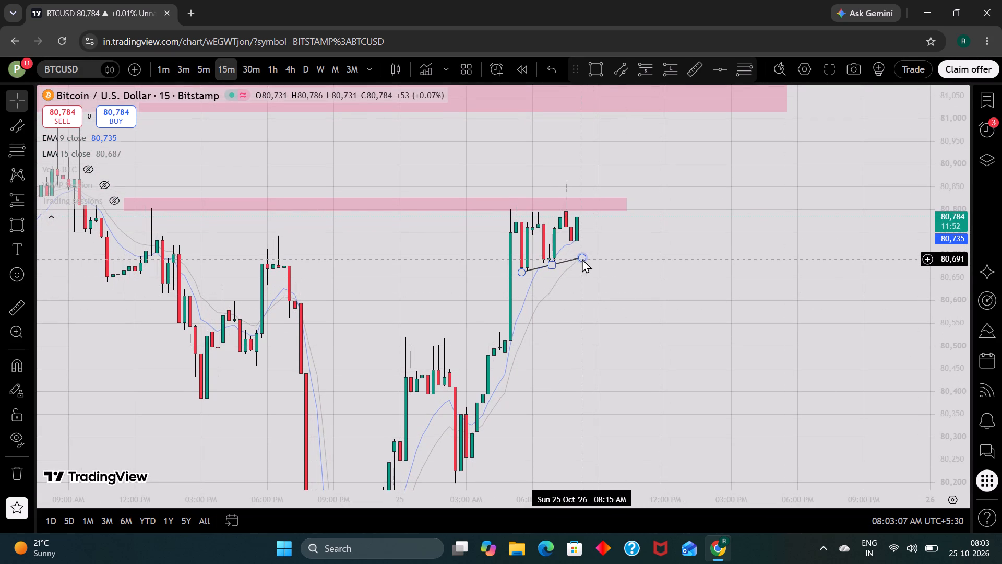
drag(581, 258, 591, 248)
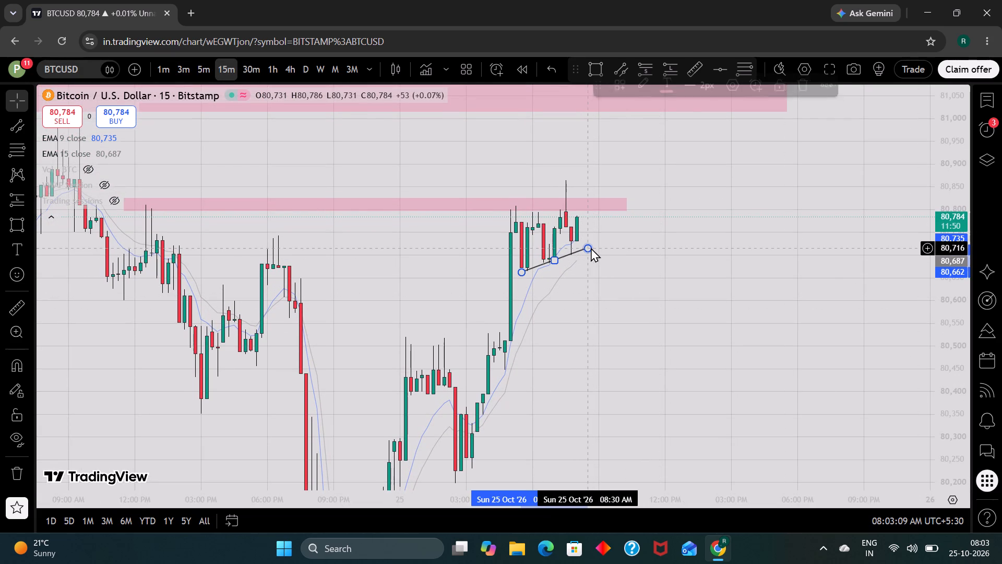
click(591, 248)
click(625, 330)
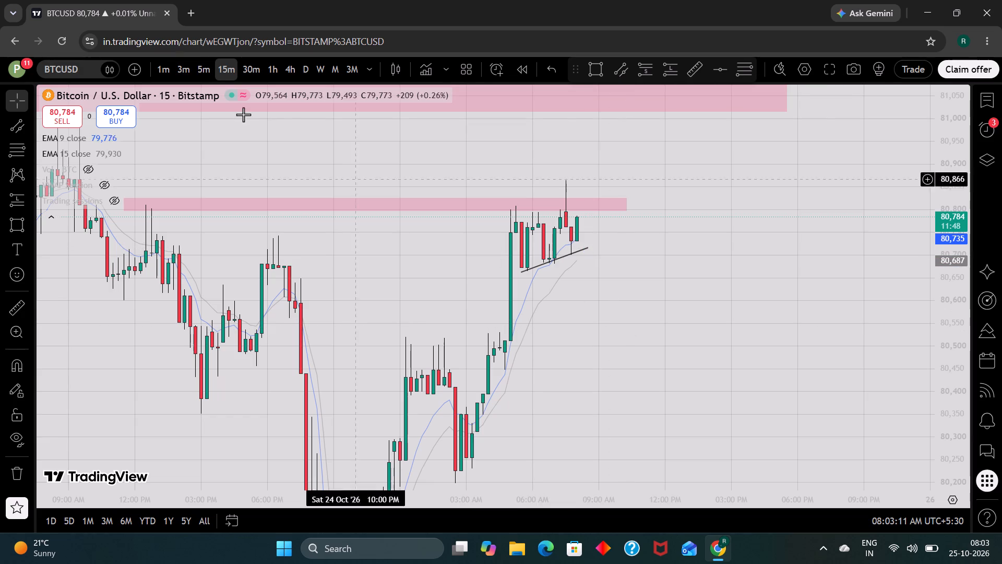
scroll(443, 232, up, 1)
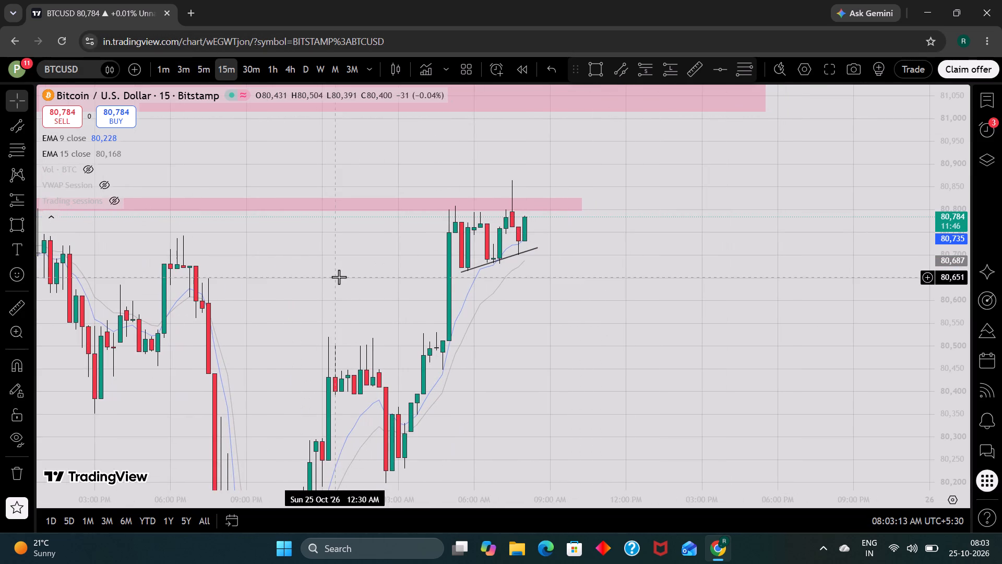
scroll(584, 346, down, 3)
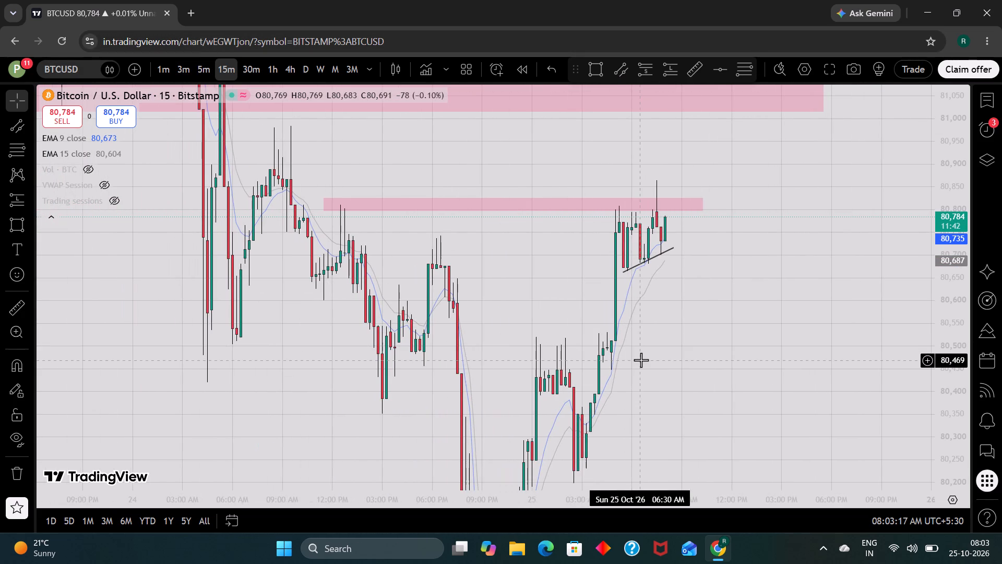
Minimize the browser and launch Kuro from the desktop.
click(915, 5)
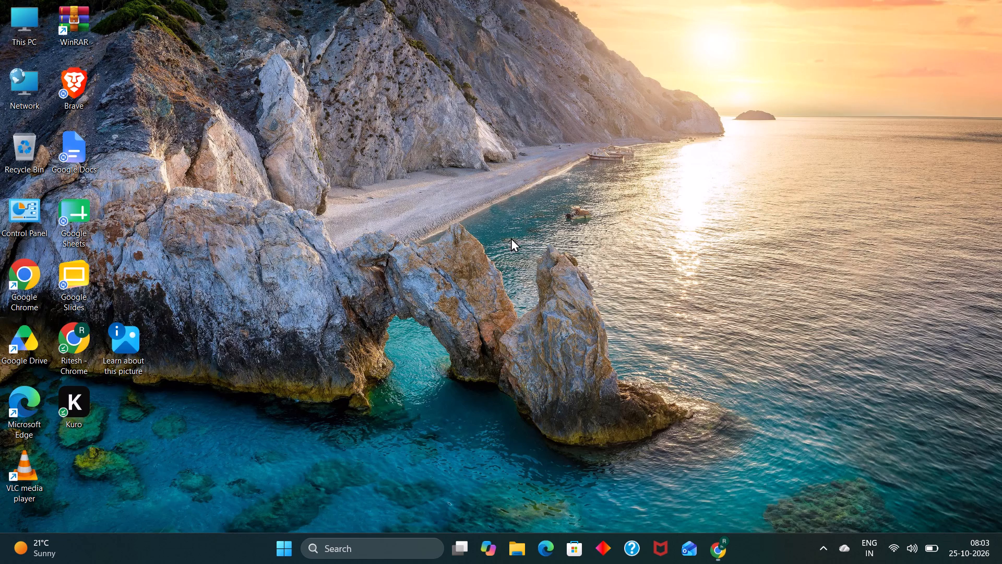
double_click(80, 385)
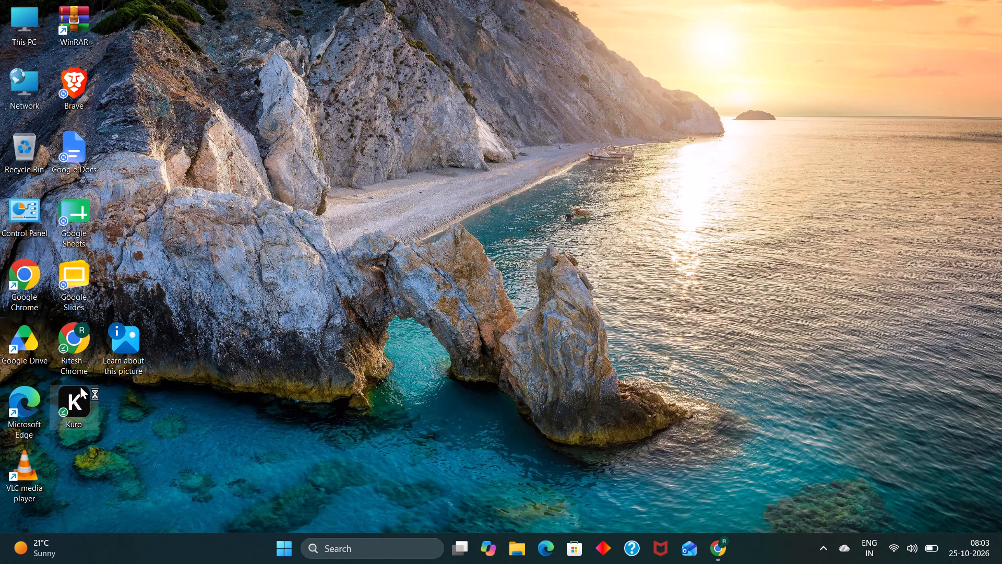